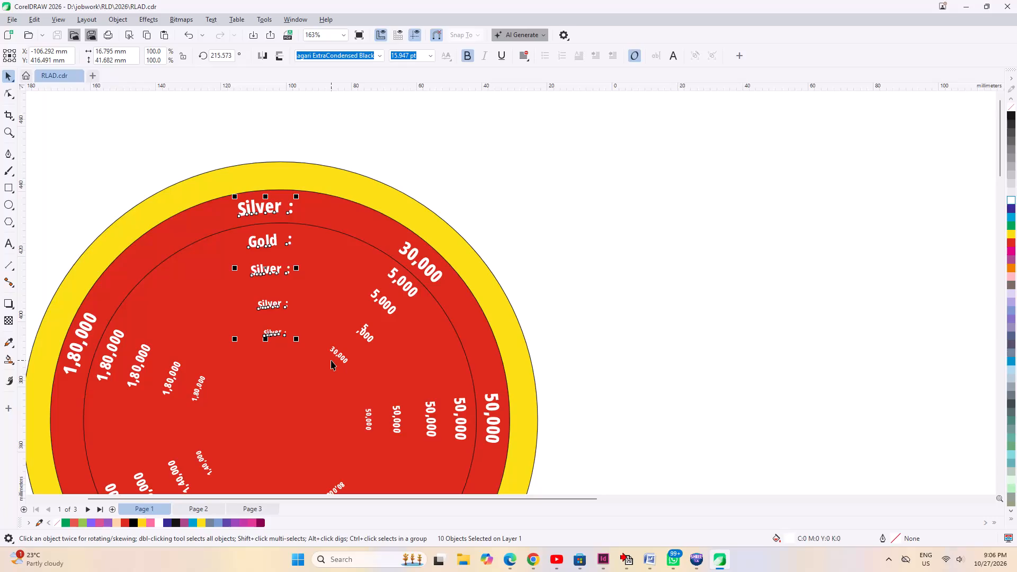
Look over the colour wheel on page 3 and the income plan and red circle artwork on page 1.
left_click(625, 317)
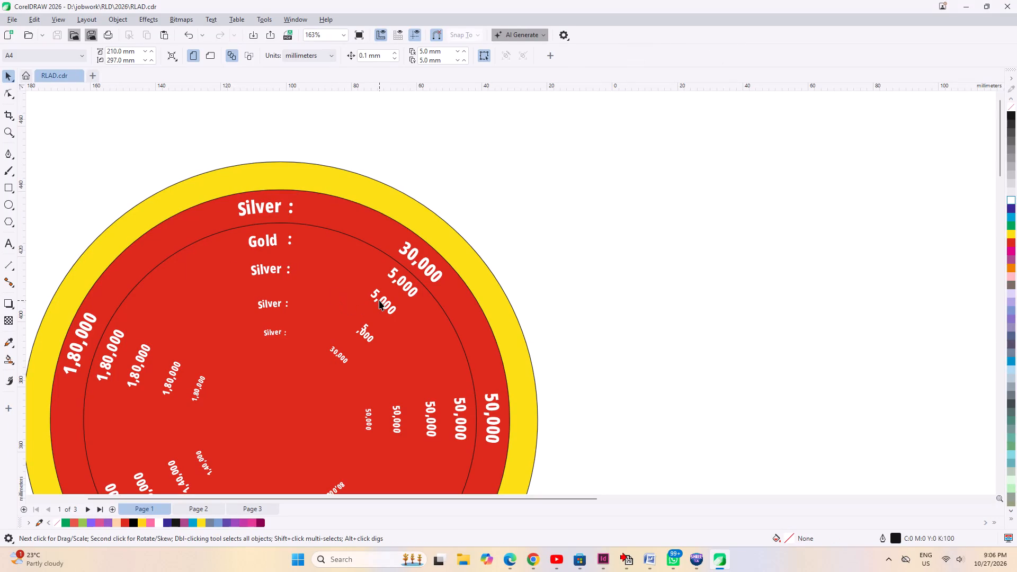
left_click(379, 300)
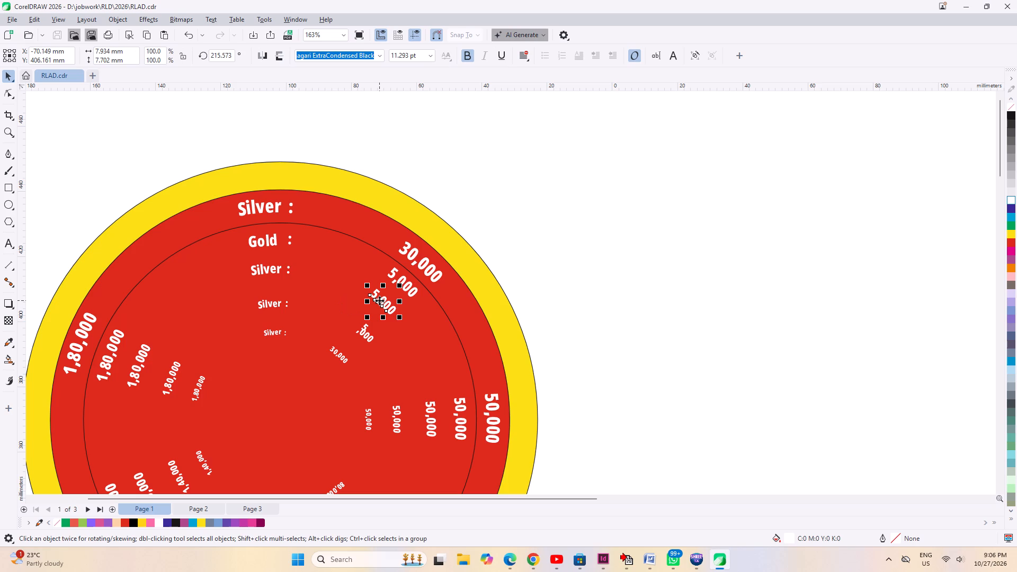
left_click(249, 512)
scroll(445, 285, "down", 13)
left_click_drag(420, 307, 649, 478)
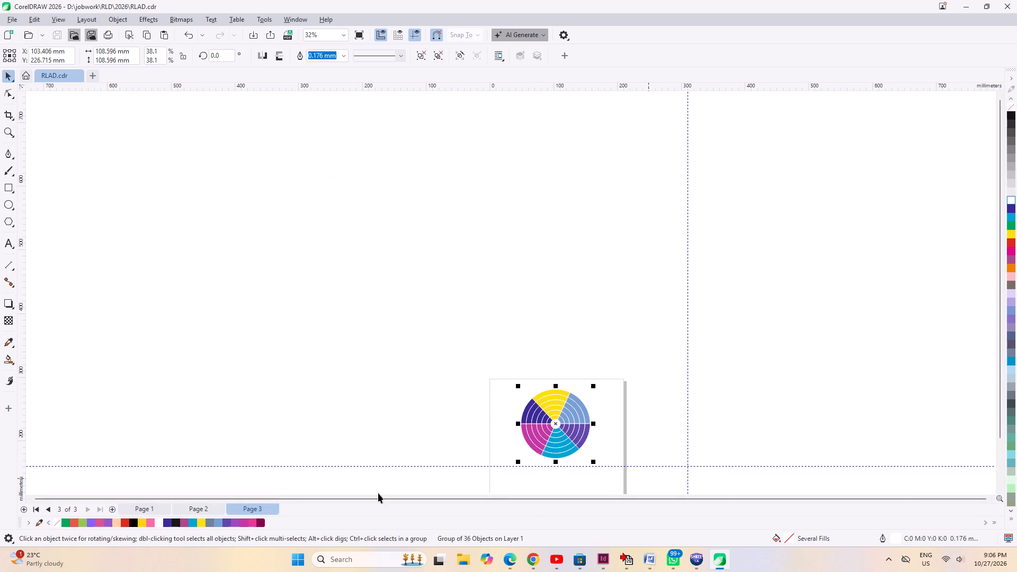
left_click(147, 510)
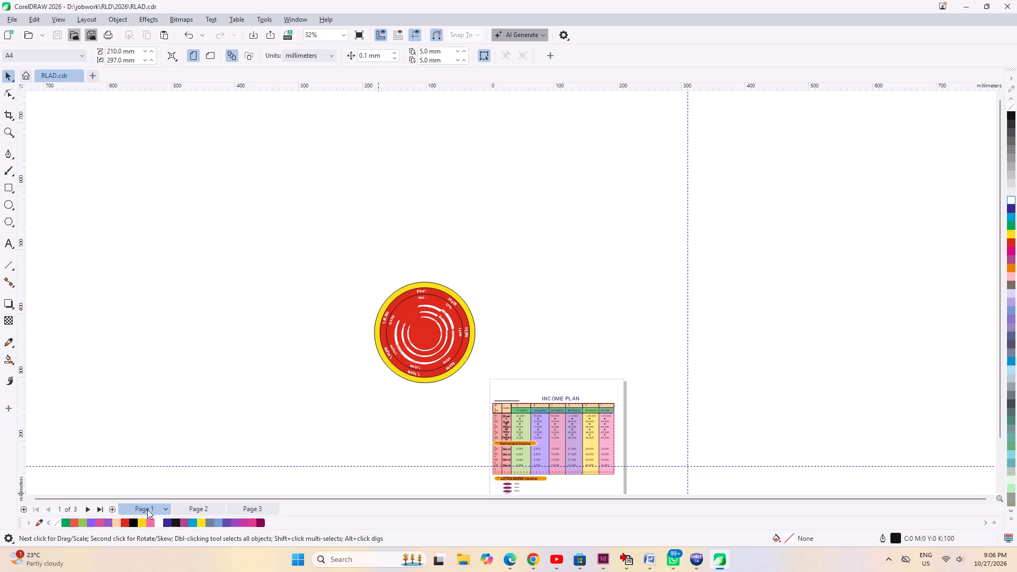
scroll(369, 246, "down", 2)
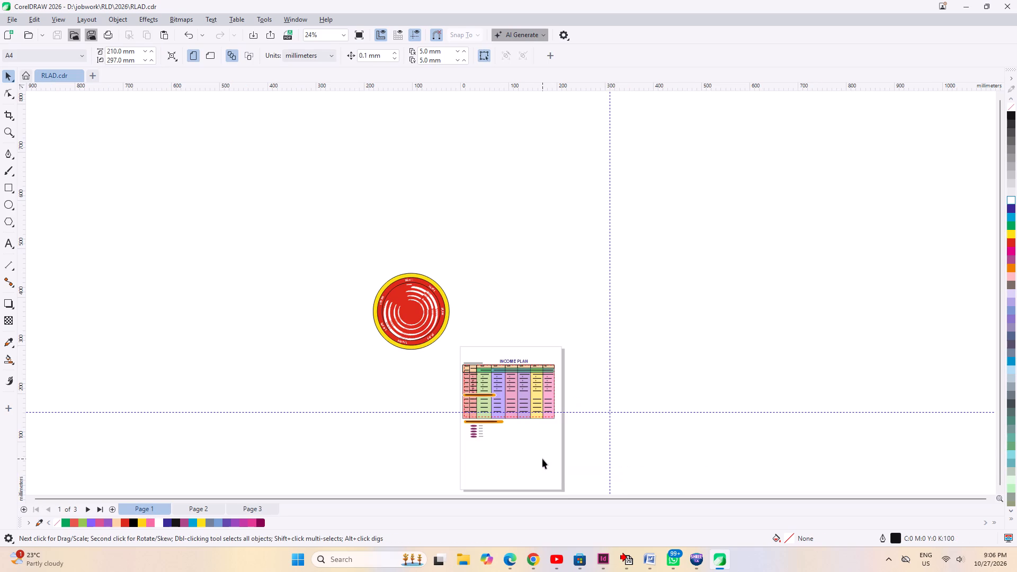
left_click_drag(416, 469, 664, 317)
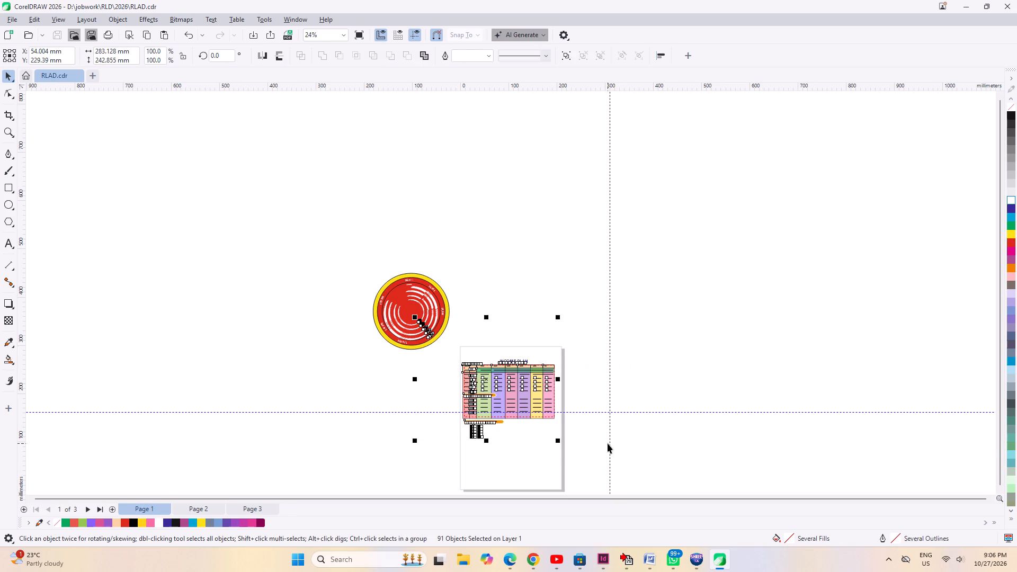
left_click(608, 443)
Print the document on the Hewlett-Packard HP LaserJet 3055 after checking page 1 in the print preview.
key("ctrl+p")
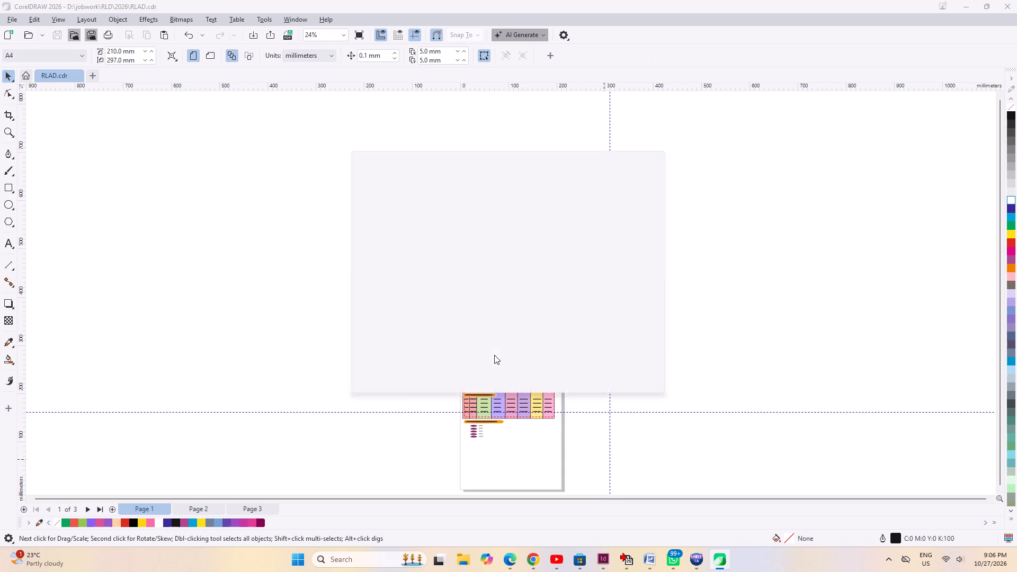
left_click(453, 207)
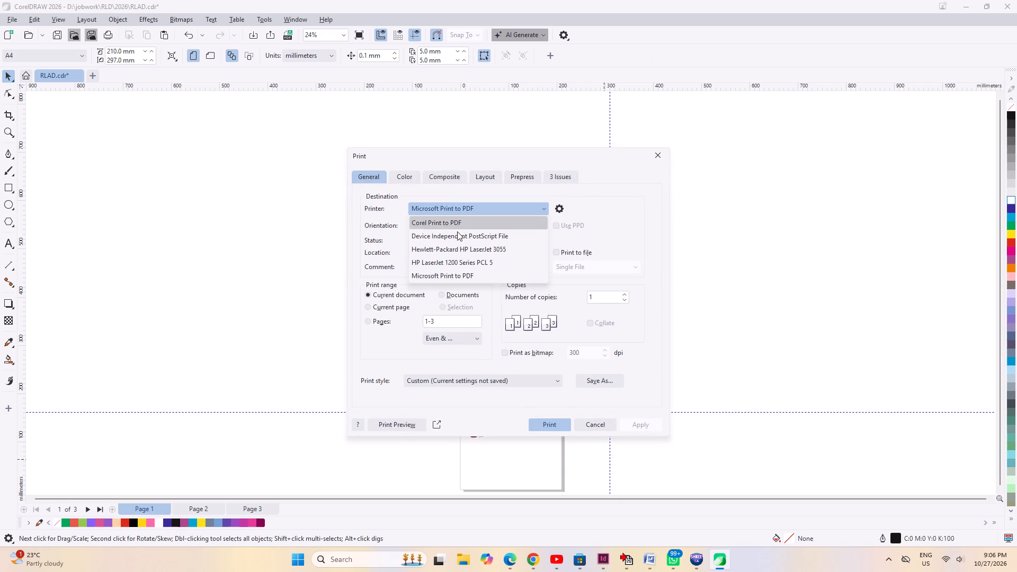
left_click(462, 252)
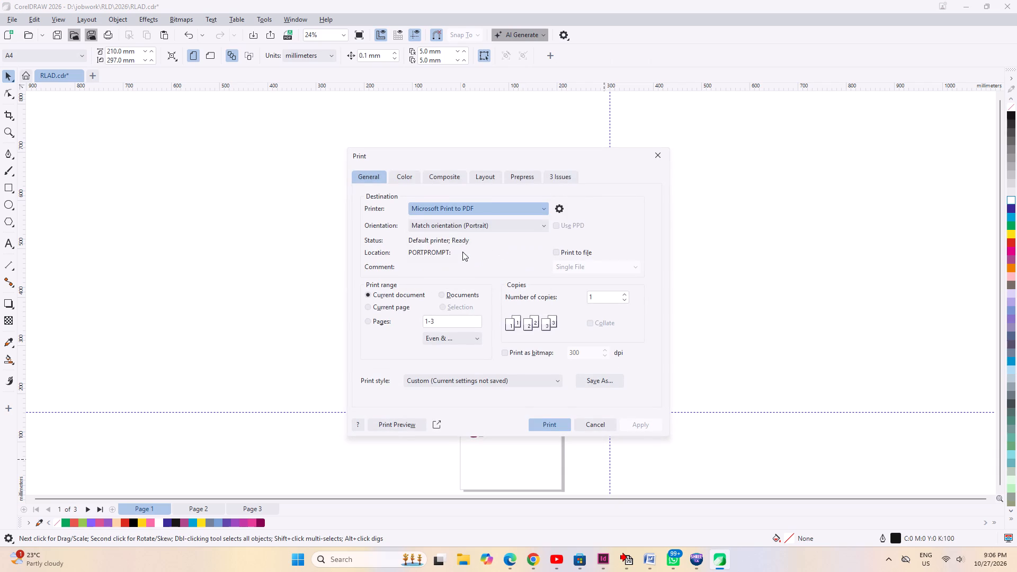
left_click(640, 428)
left_click(397, 426)
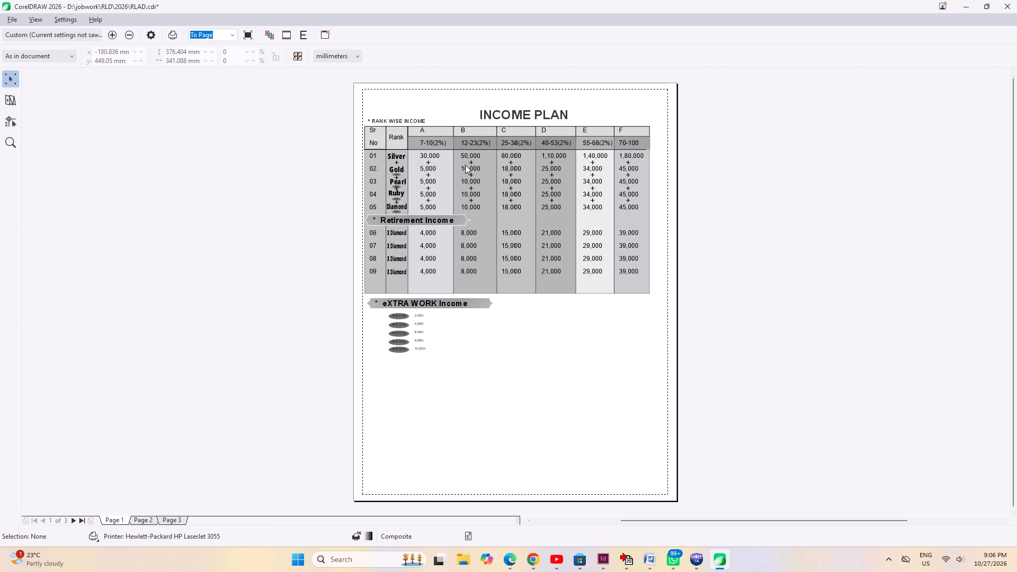
left_click(467, 165)
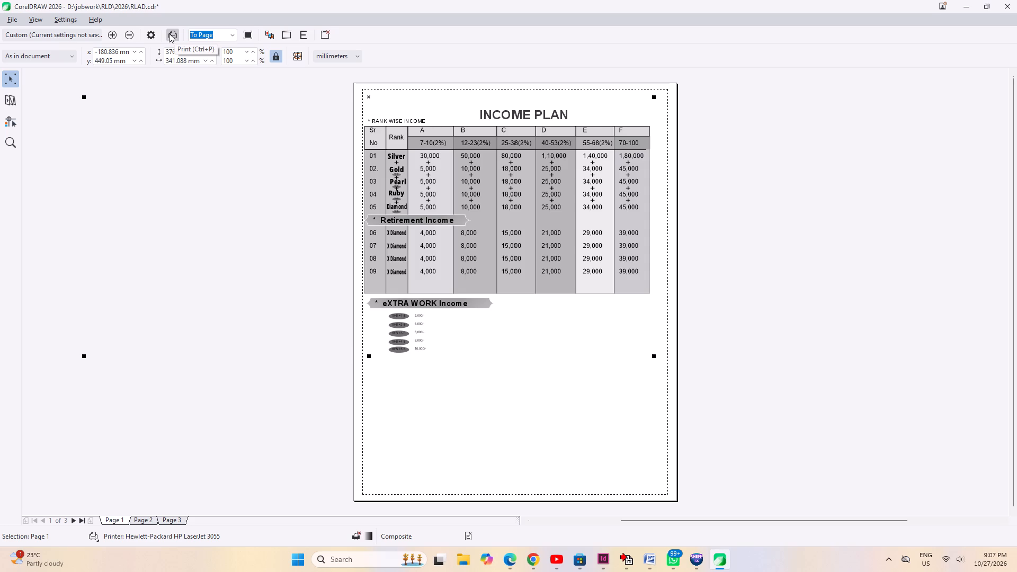
left_click(169, 33)
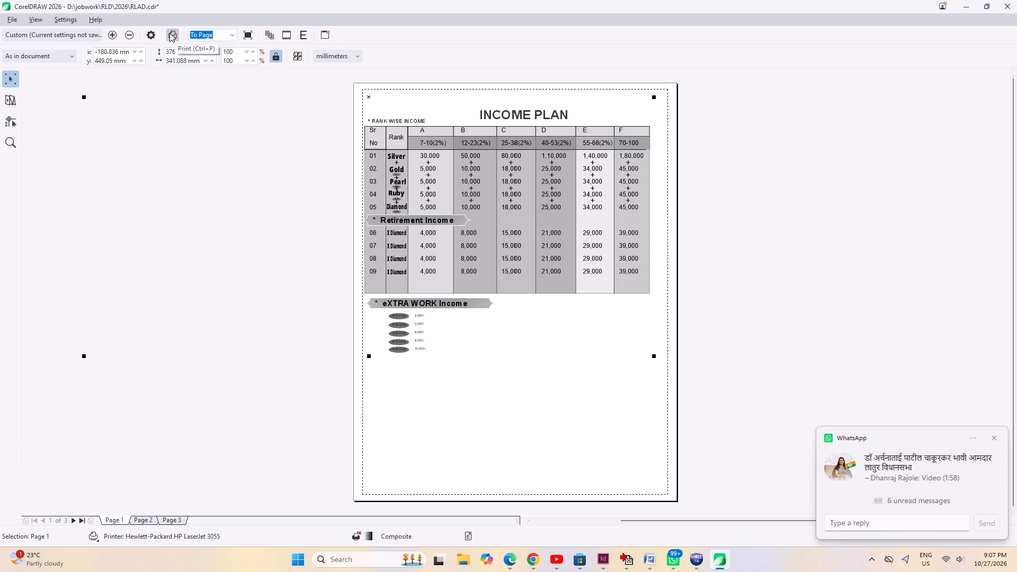
Close the print preview of the income plan document.
left_click(324, 30)
Switch to InDesign and, for opening a document, browse to the paper job folder on Local Disk (D:).
left_click(596, 549)
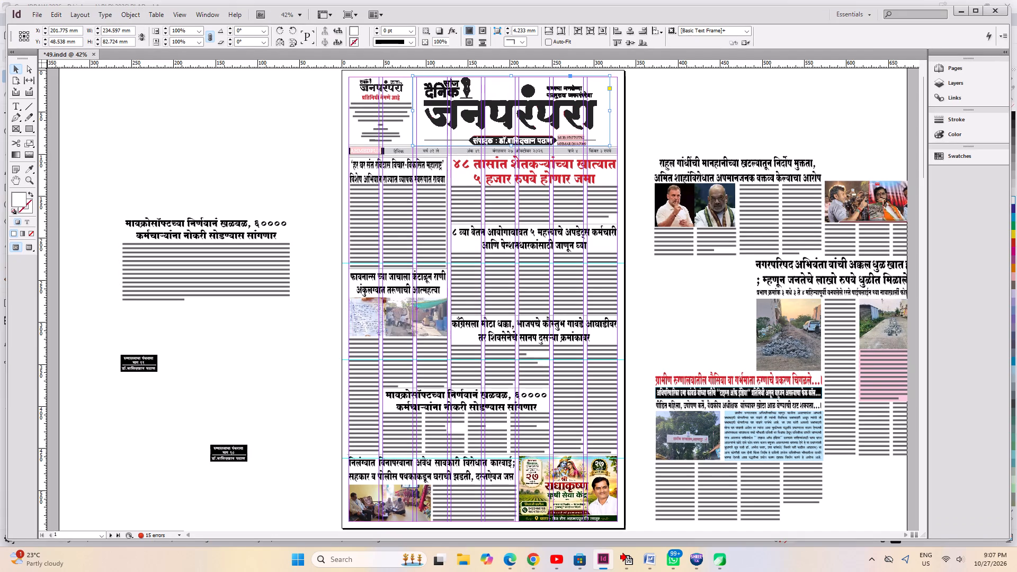
left_click(34, 8)
left_click(40, 18)
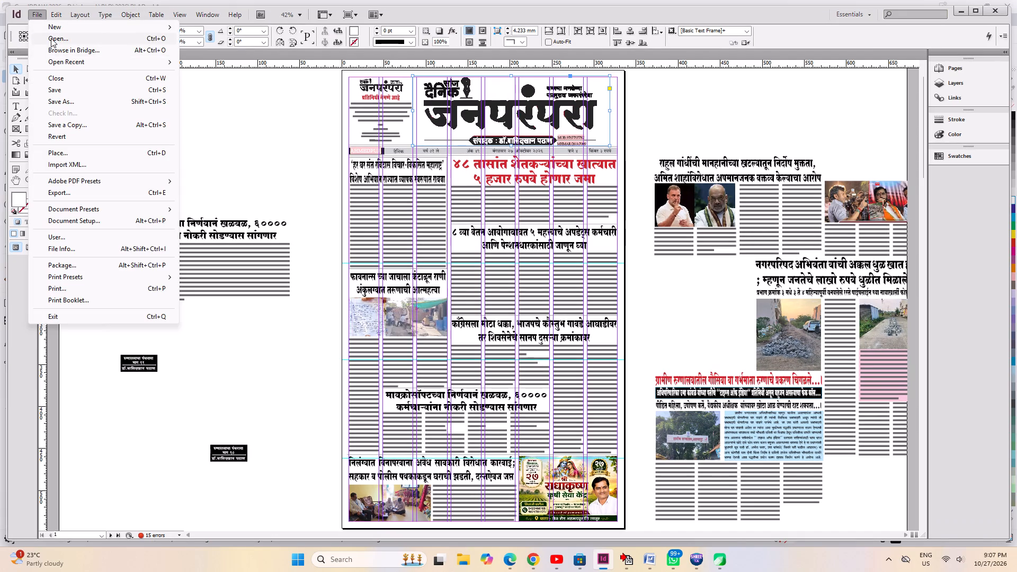
left_click(51, 38)
left_click(461, 156)
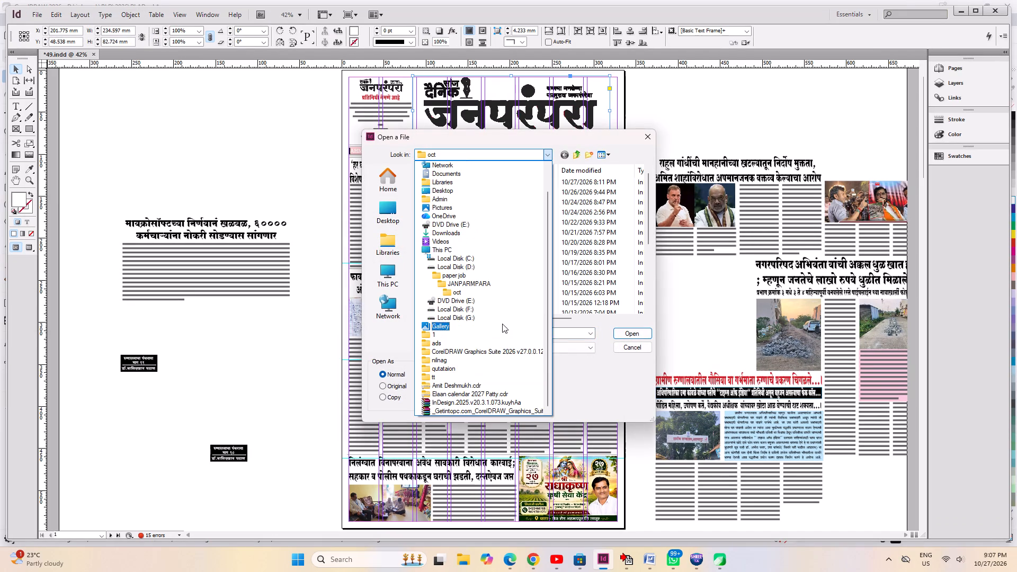
left_click(499, 275)
left_click(480, 269)
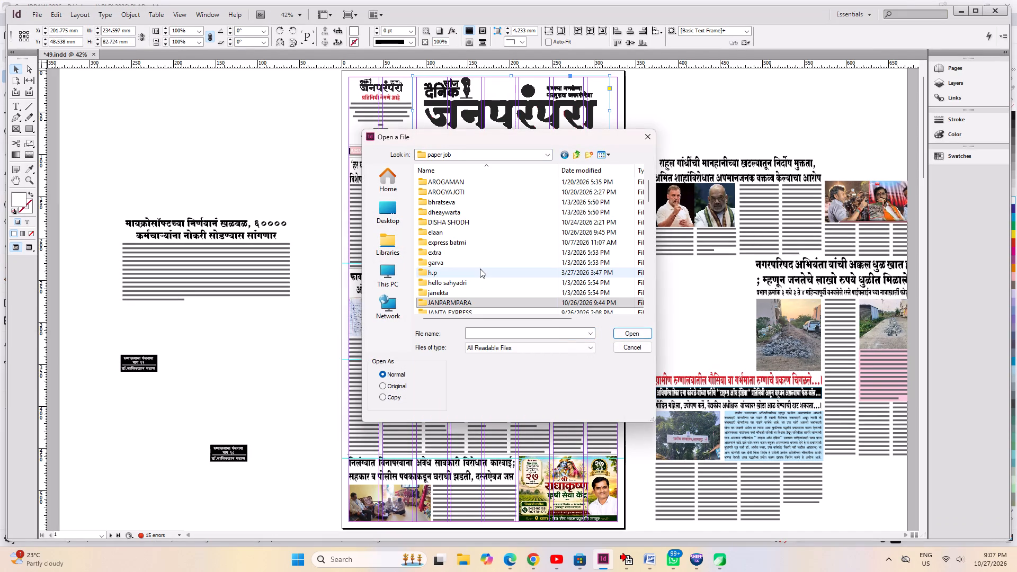
In InDesign, look through the paper job folder for the AROGYAJOTI folder.
key("Down")
key("Down")
key("Down")
key("Down")
key("Down")
key("Down")
key("Down")
key("Down")
key("Down")
key("Down")
key("Down")
key("Up")
key("Up")
key("Up")
key("Up")
key("Up")
key("Up")
key("Up")
key("Up")
key("Up")
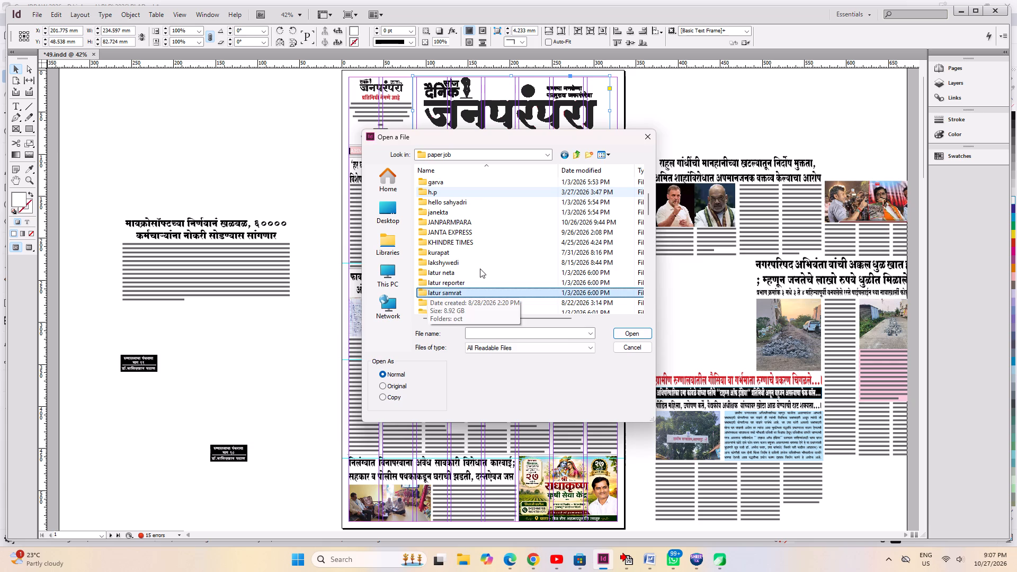
key("Down")
key("Down")
key("Down")
key("Down")
key("Down")
key("Down")
key("Down")
key("Down")
key("Down")
key("Down")
key("Down")
key("Down")
key("Down")
key("Down")
key("Down")
key("Down")
key("Down")
key("Down")
key("Down")
key("Down")
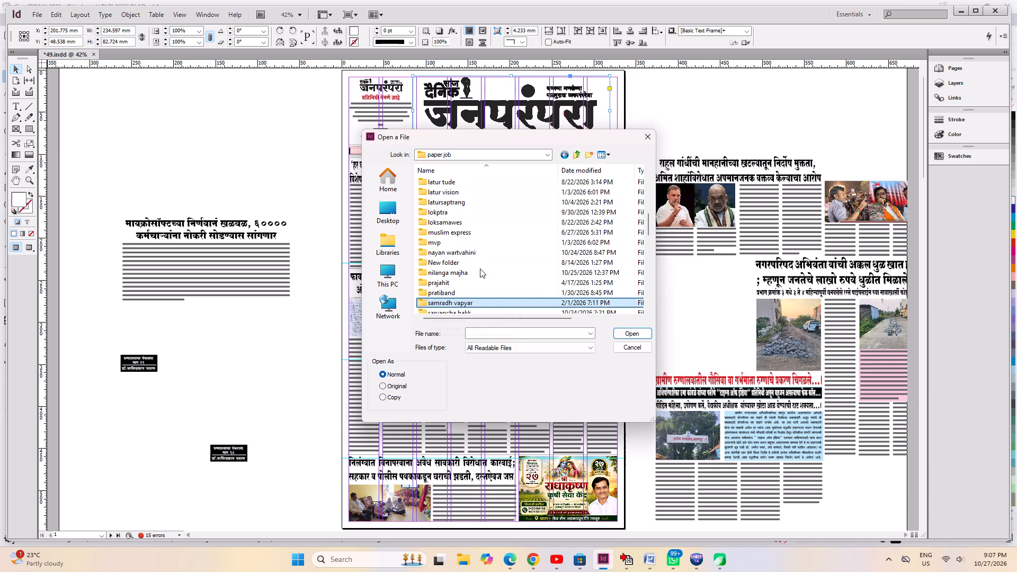
key("Down")
key("Down")
key("Down")
key("Down")
key("Down")
key("Down")
key("Up")
key("Up")
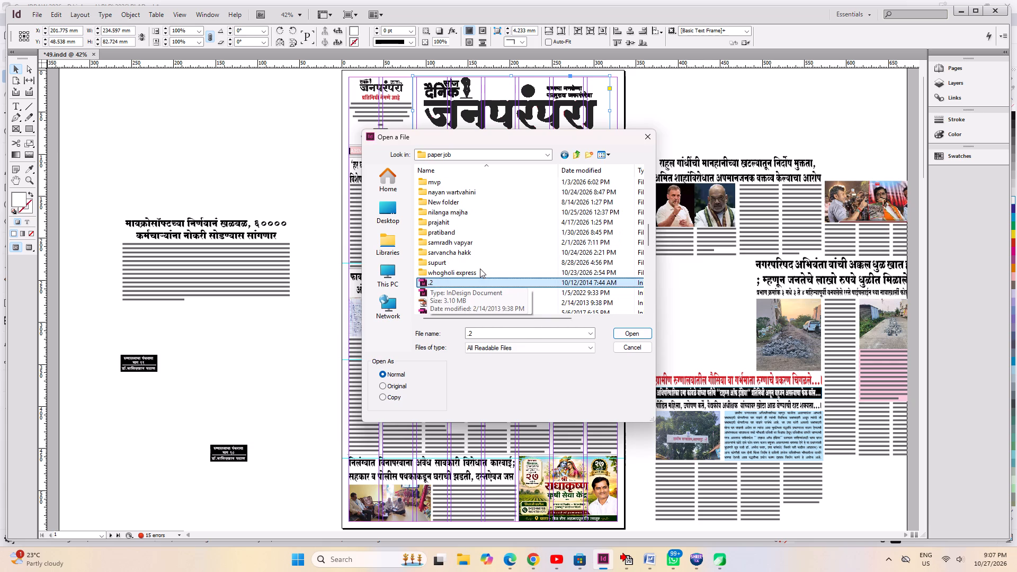
type("AR")
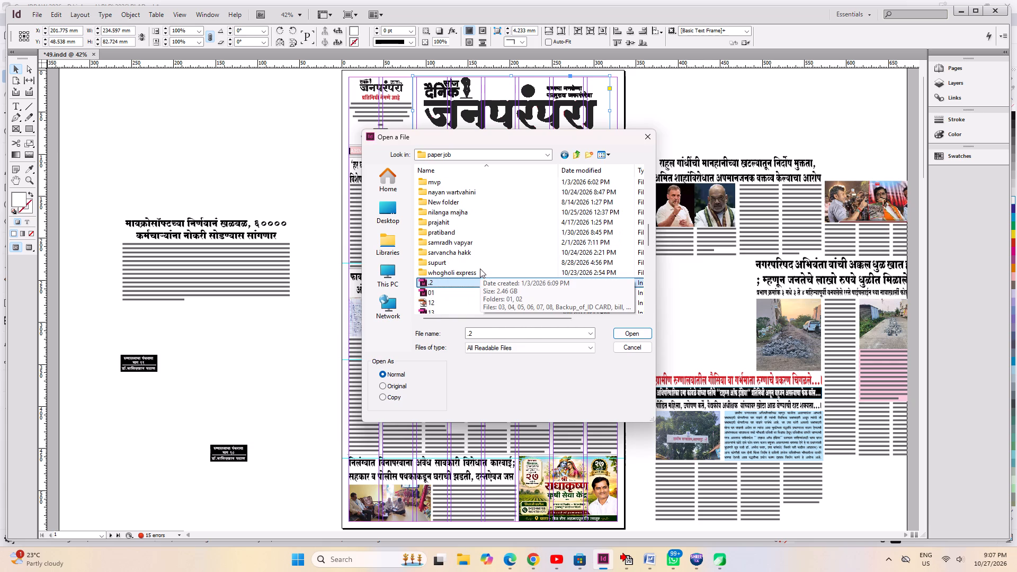
type("ar")
key("Down")
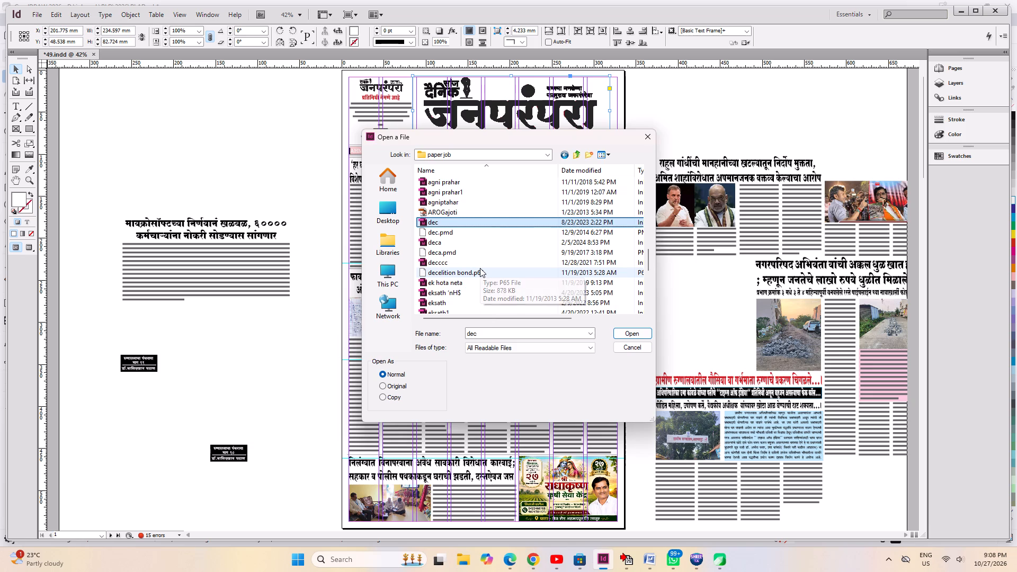
key("Up")
key("Up")
key("Up")
key("Up")
key("Up")
key("Up")
key("Up")
key("Up")
key("Up")
key("Up")
key("Up")
key("Up")
key("Up")
key("Up")
key("Up")
key("Up")
key("Up")
key("Up")
key("Up")
key("Up")
key("Down")
key("Down")
key("Down")
key("Down")
key("Down")
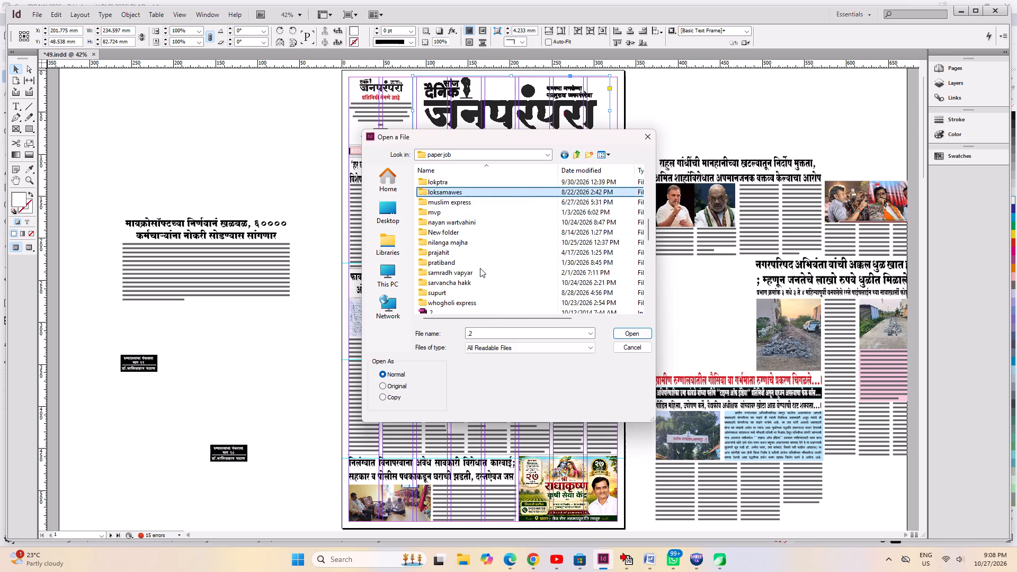
type("AR")
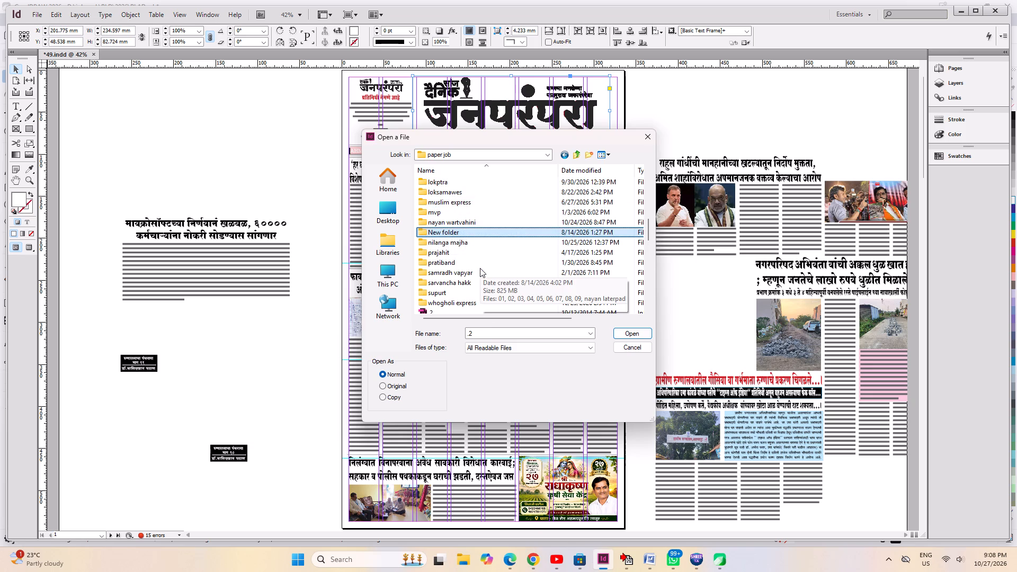
scroll(459, 263, "up", 3)
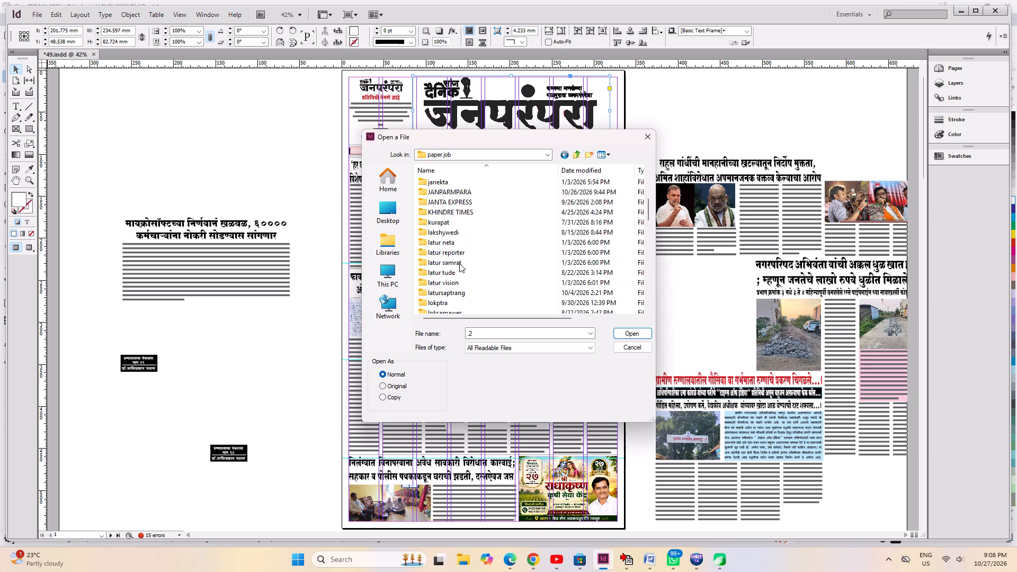
scroll(459, 263, "up", 11)
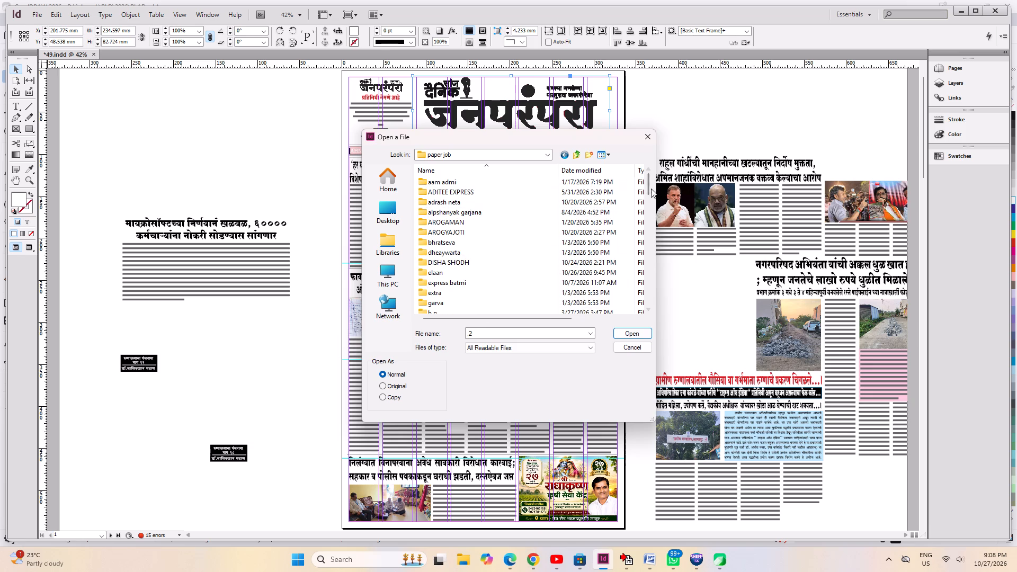
left_click_drag(650, 189, 649, 172)
left_click(468, 251)
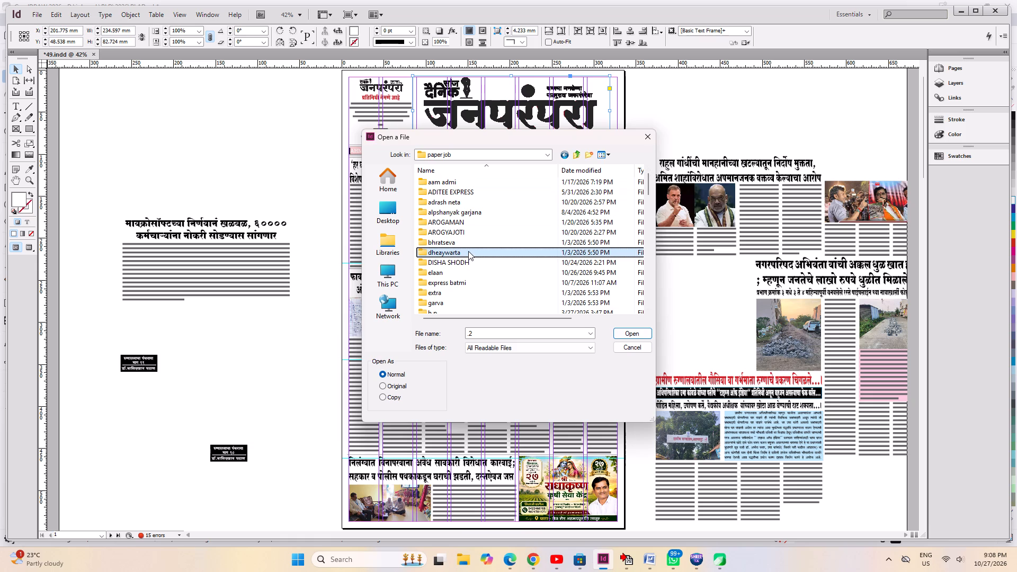
type("aaaaaa")
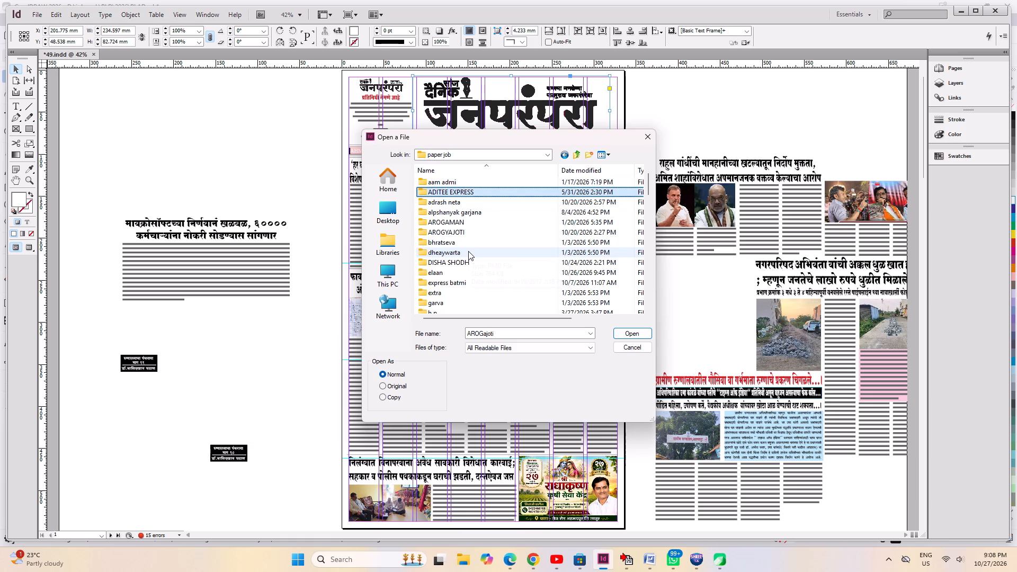
Open document 01 from the 2026 subfolder of the AROGYAJOTI folder.
double_click(449, 232)
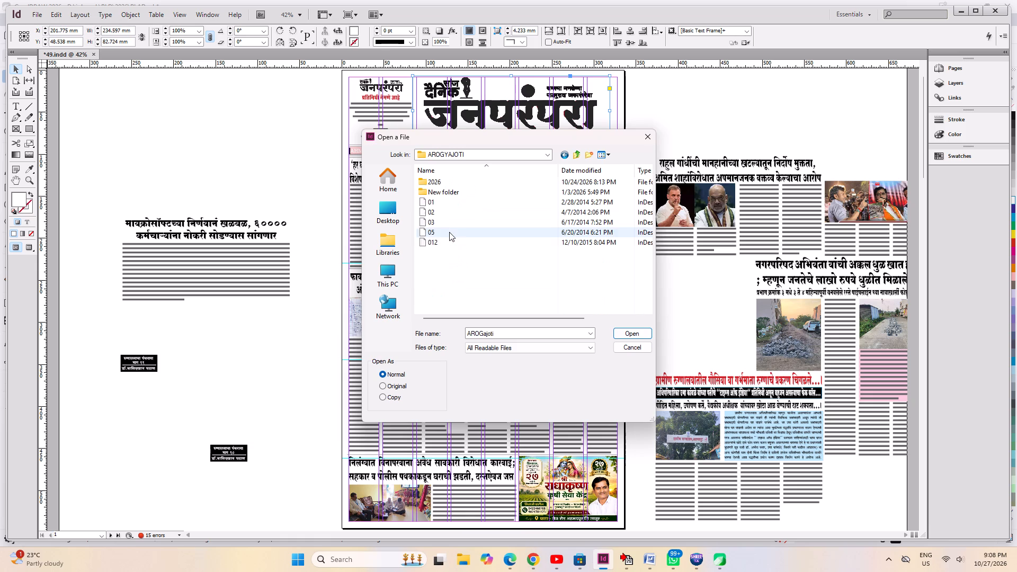
double_click(432, 183)
left_click(439, 178)
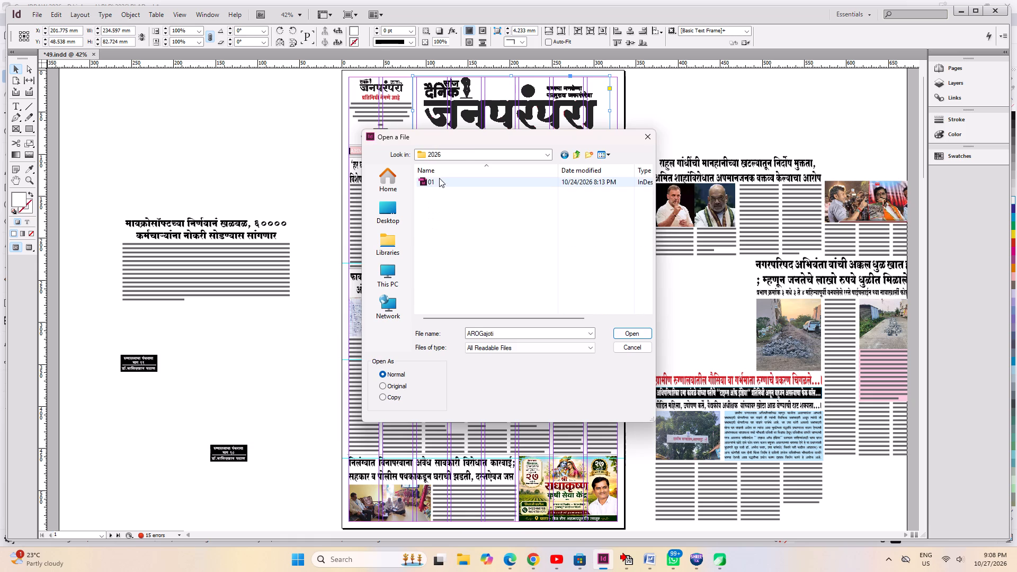
left_click(642, 334)
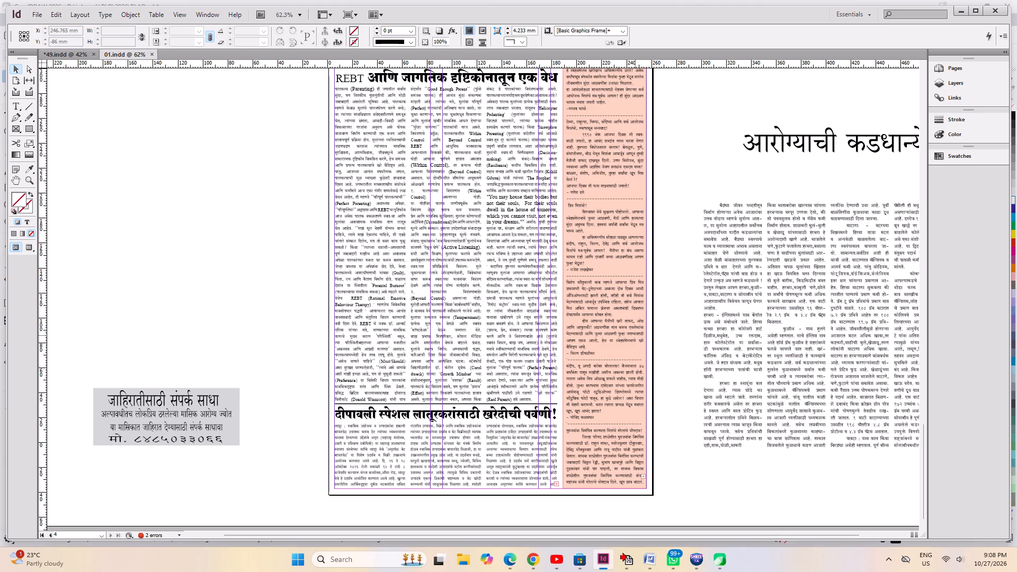
Correct the first word of the header name on page 2 to आरोग्य, so it reads आरोग्य ज्योत.
scroll(423, 371, "up", 20)
scroll(423, 371, "up", 13)
middle_click(423, 371)
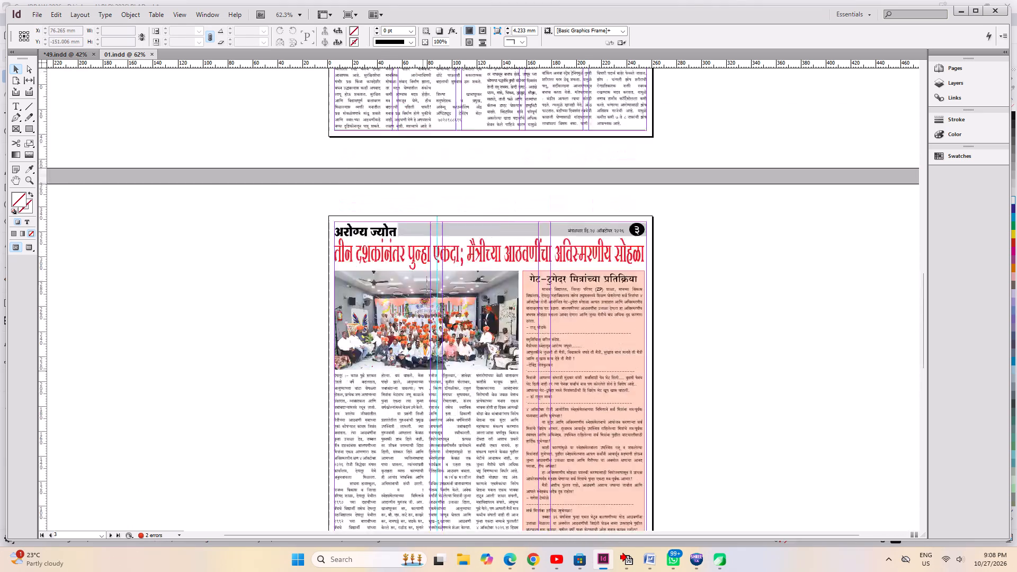
scroll(423, 371, "up", 17)
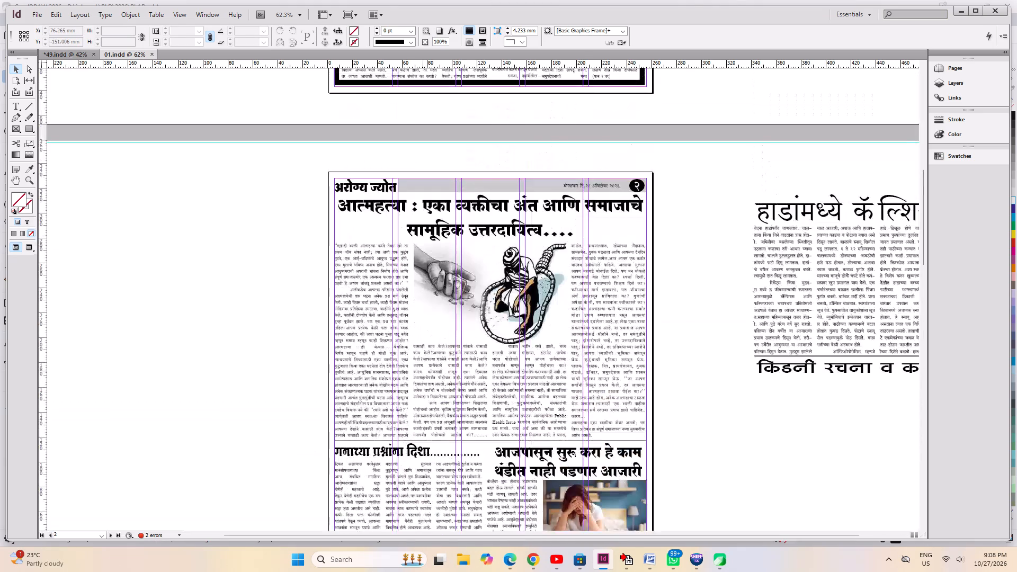
scroll(423, 371, "up", 3)
left_click(368, 303)
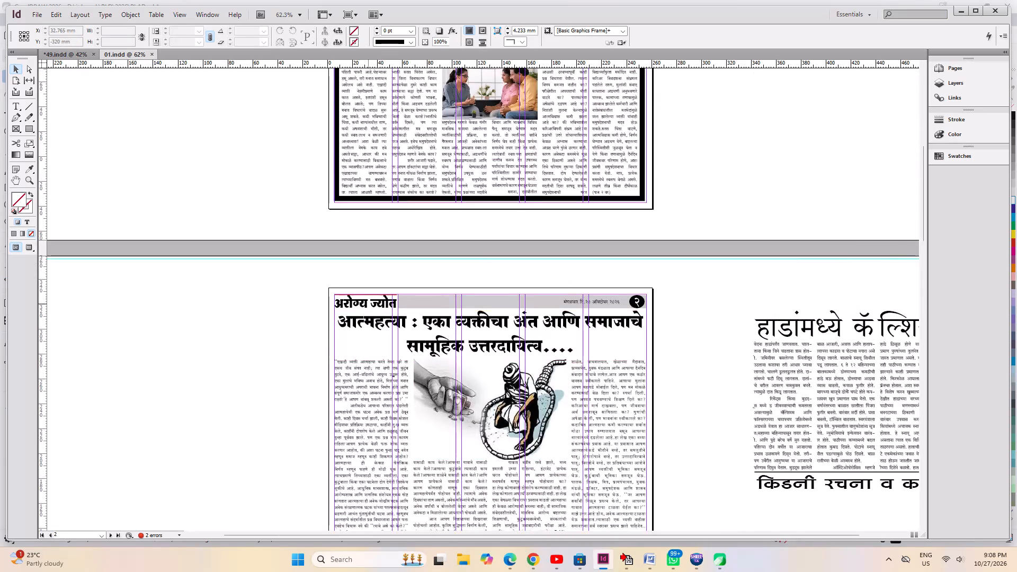
scroll(368, 303, "up", 17)
scroll(364, 308, "down", 10)
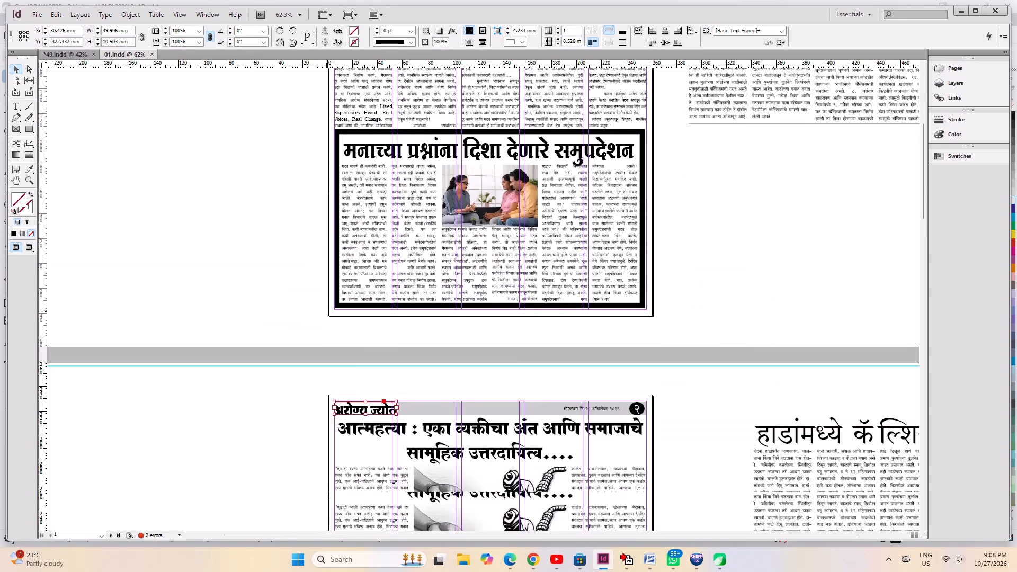
key("ctrl+2")
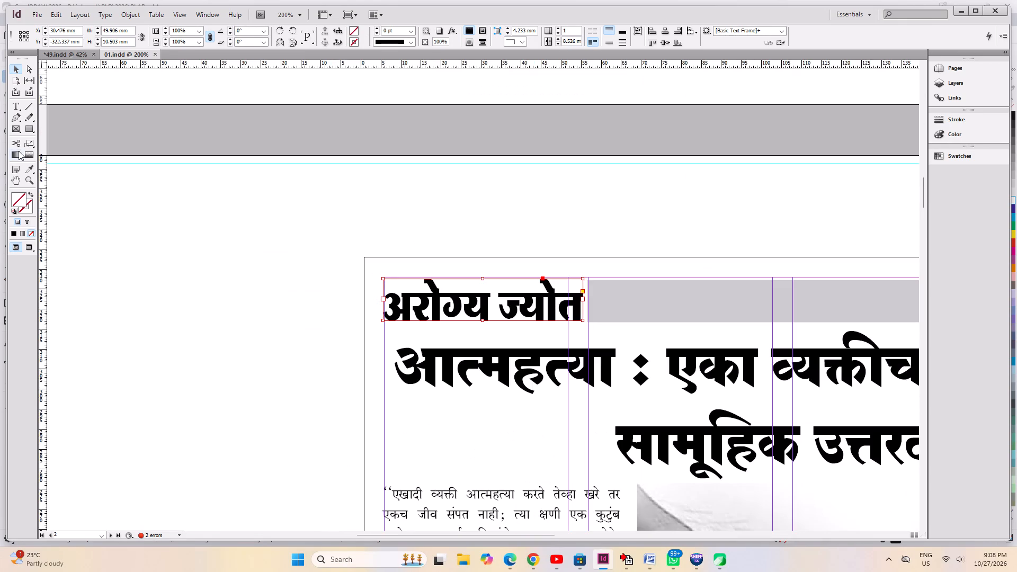
left_click(12, 106)
left_click(418, 311)
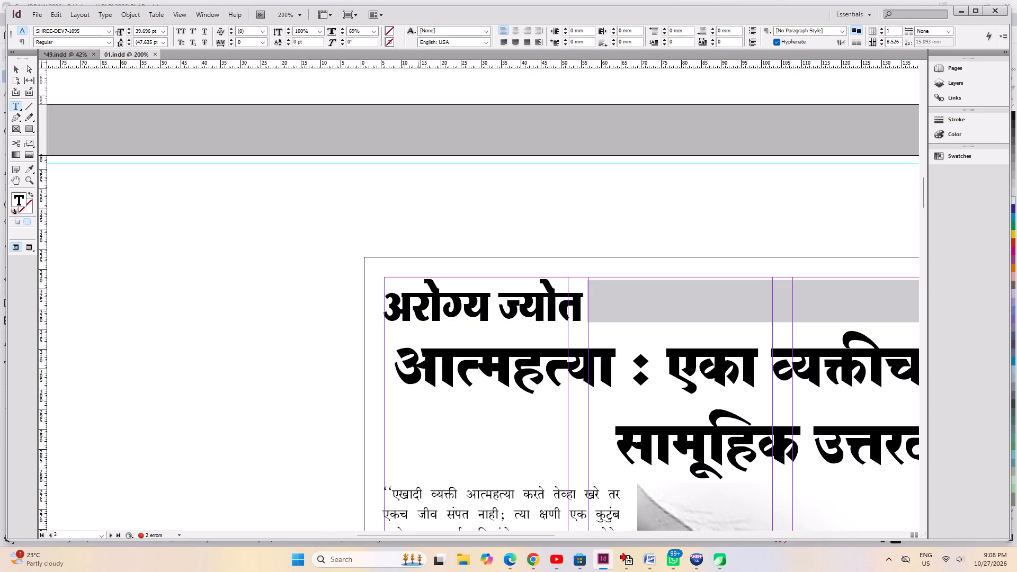
key("k")
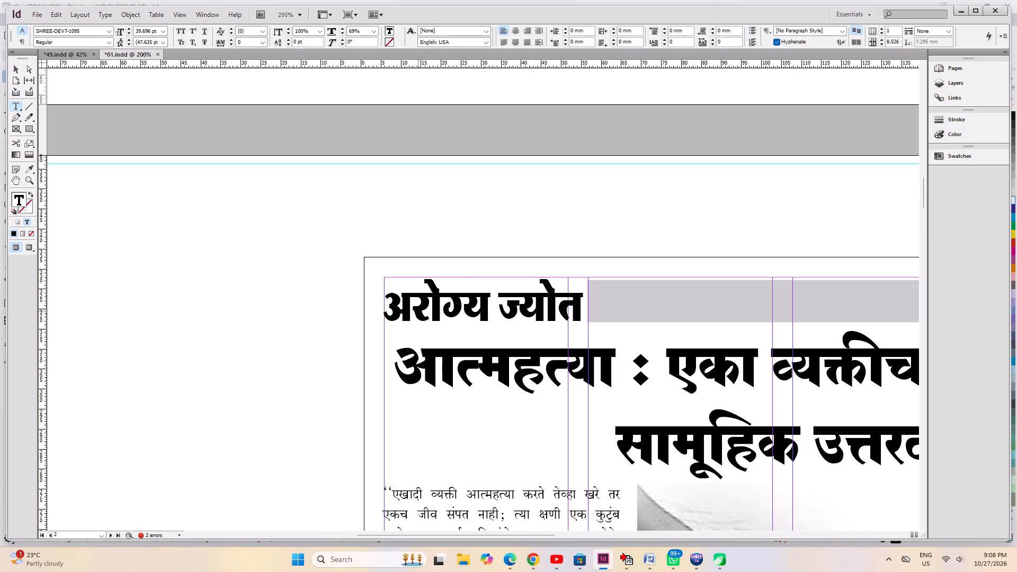
key("k")
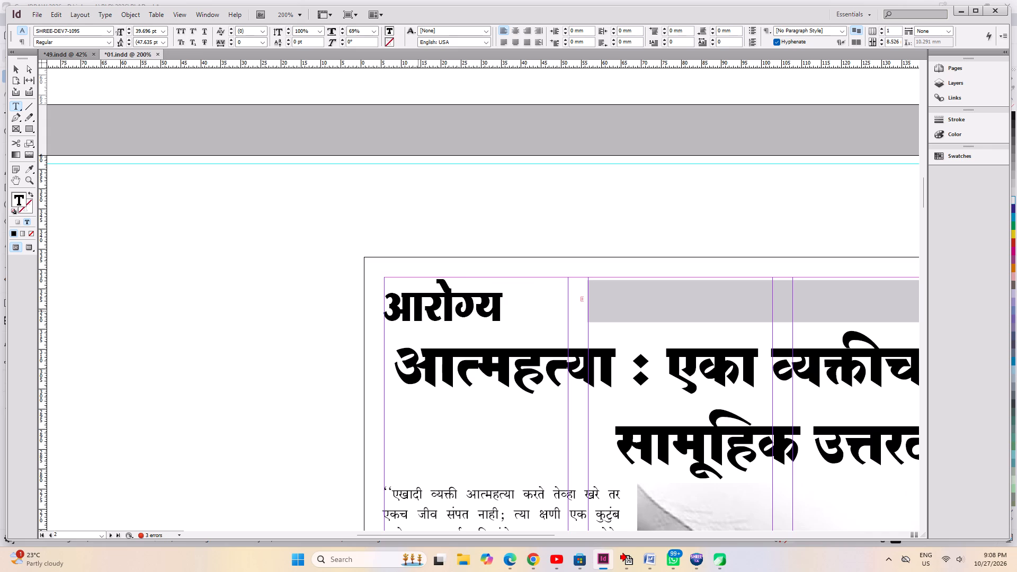
Reduce the font size of the whole आरोग्य ज्योत header on page 2 to 37.696 pt.
key("ctrl+a")
key("ctrl+shift+comma")
key("ctrl+shift+comma")
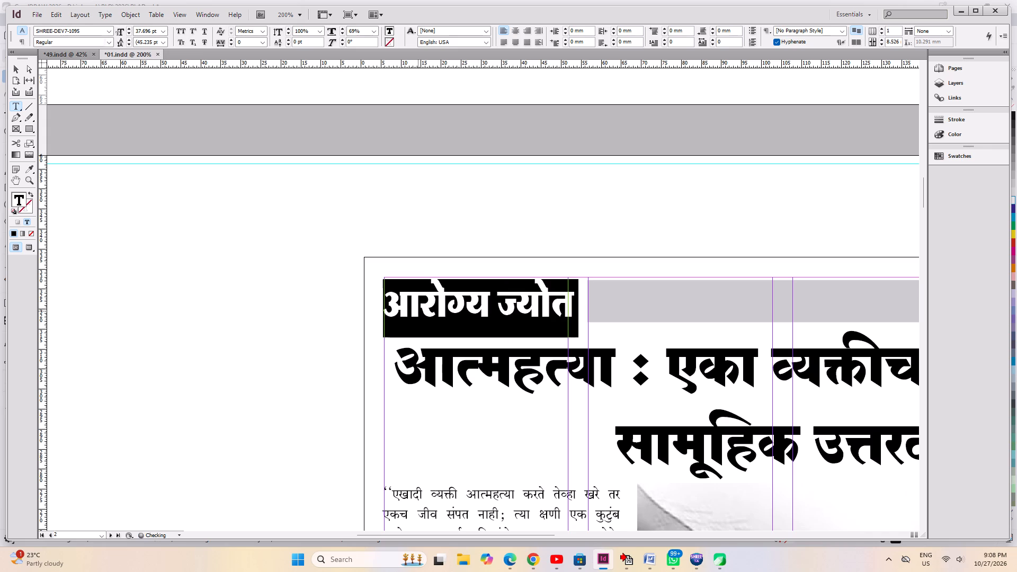
Copy the corrected आरोग्य ज्योत header from page 2 over the header names on pages 3 and 4.
key("ctrl+c")
key("ctrl+0")
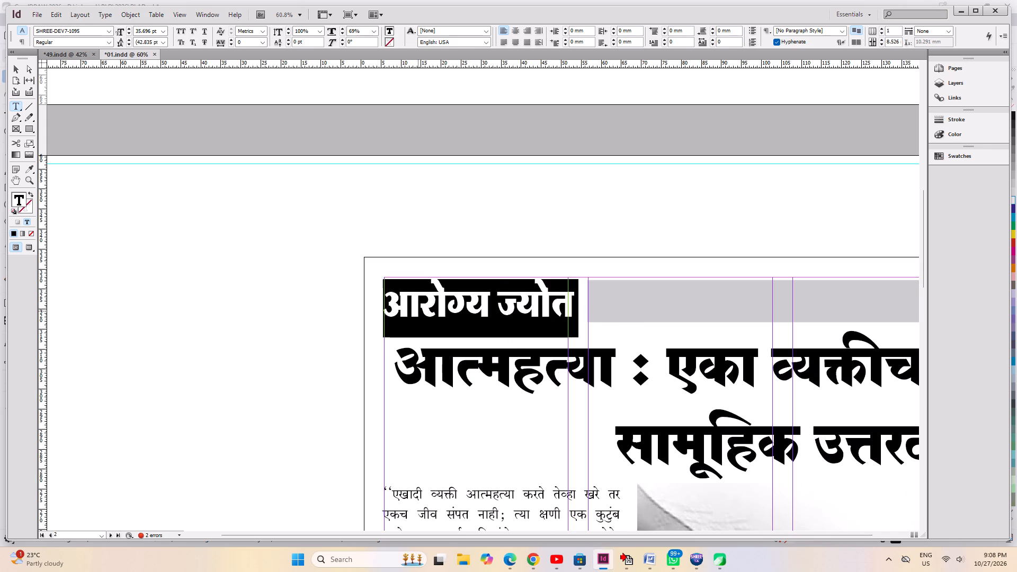
scroll(451, 322, "down", 4)
left_click(352, 462)
key("ctrl+a")
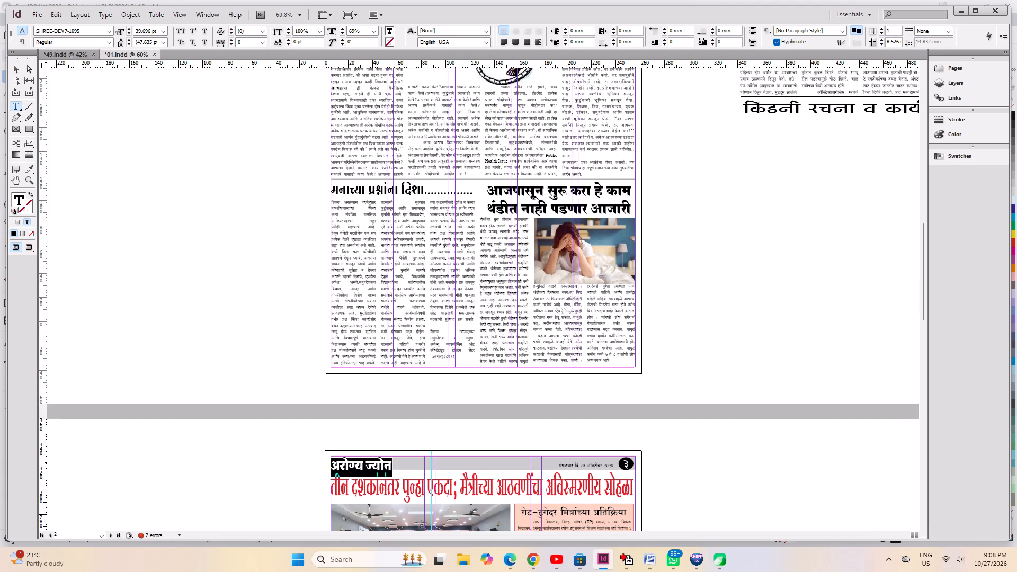
key("ctrl+v")
scroll(409, 490, "down", 18)
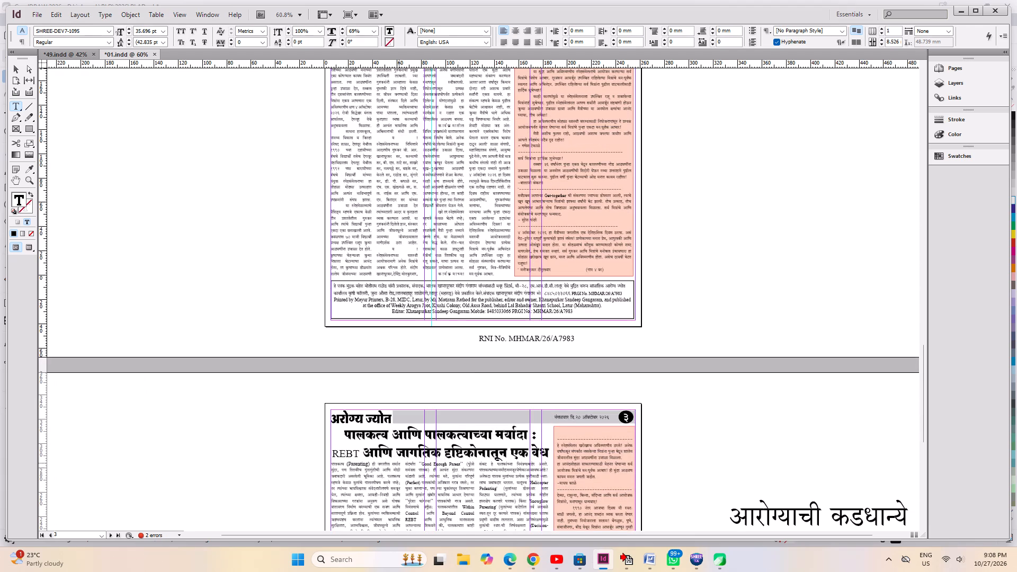
left_click(361, 417)
key("ctrl+a")
key("ctrl+v")
Look over pages 3 and 4 to check the page headers and layout.
scroll(360, 431, "down", 7)
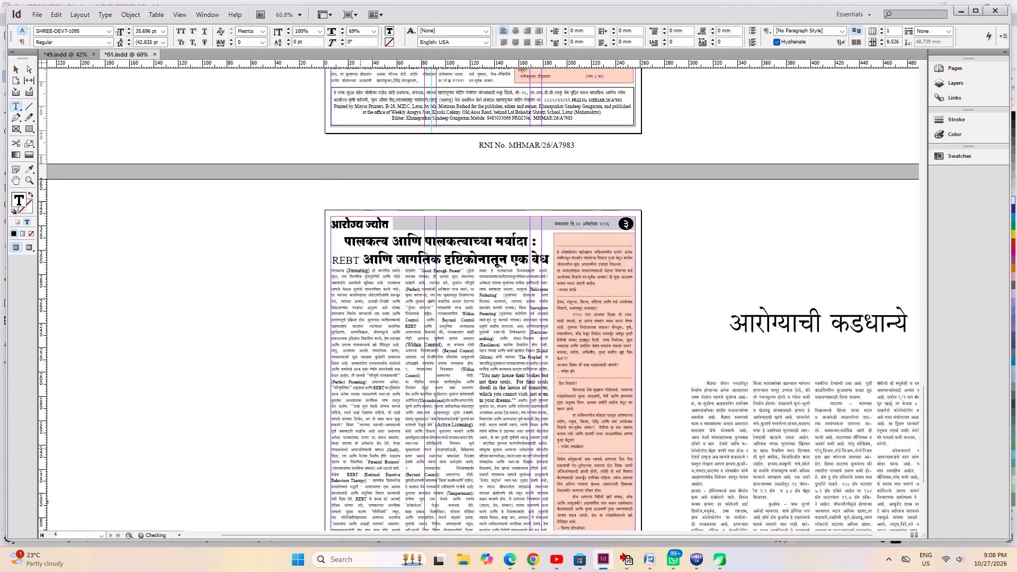
scroll(360, 449, "down", 10)
scroll(362, 449, "up", 20)
scroll(362, 449, "up", 10)
scroll(363, 448, "down", 12)
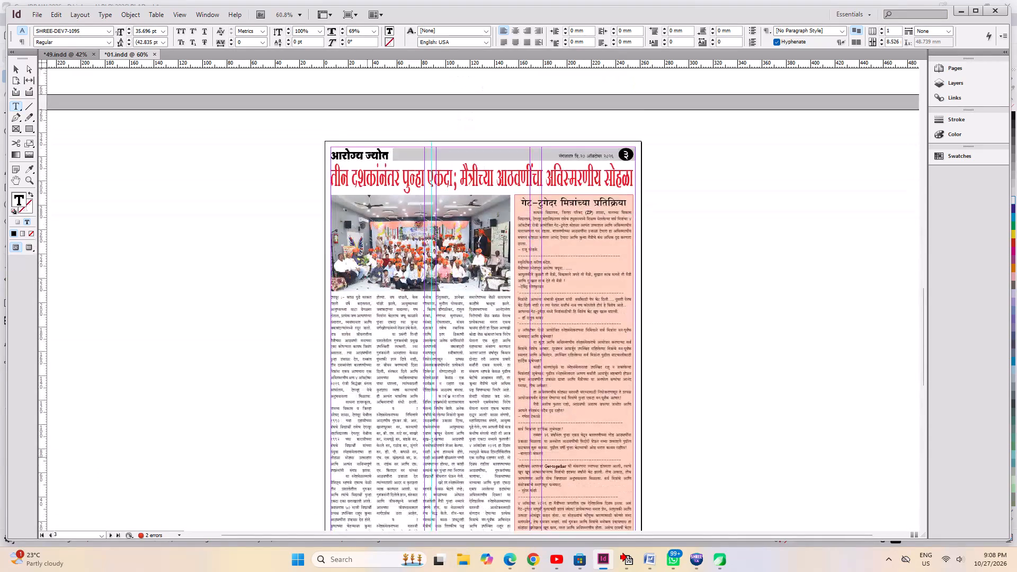
scroll(369, 461, "down", 9)
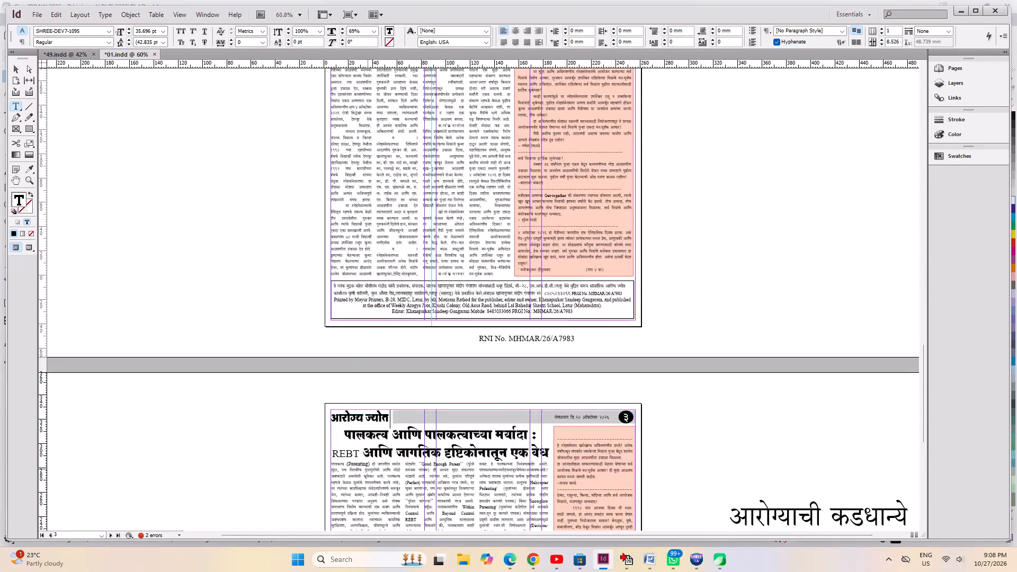
scroll(368, 469, "down", 6)
scroll(368, 470, "down", 17)
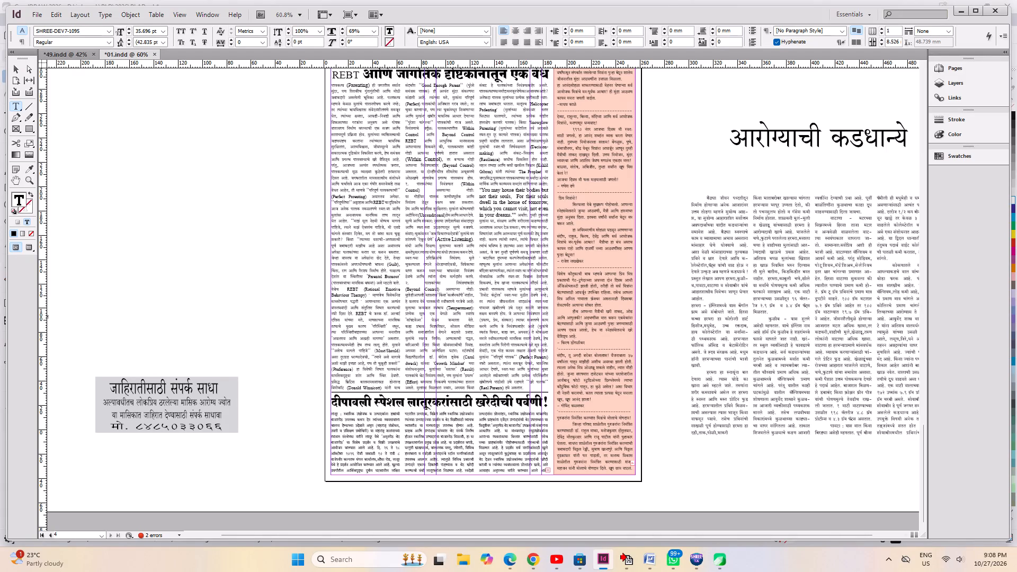
Change the day in the page 1 masthead date line to २७, giving मंगळवार दि.२७ ऑक्टोबर २०२६.
scroll(300, 386, "up", 16)
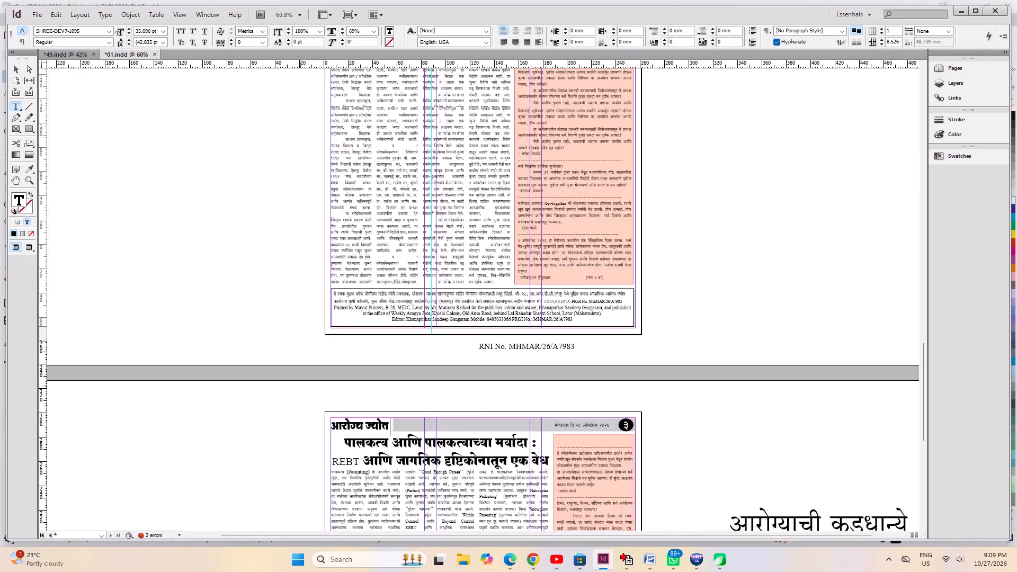
scroll(300, 386, "up", 20)
scroll(300, 386, "up", 20)
scroll(300, 386, "up", 6)
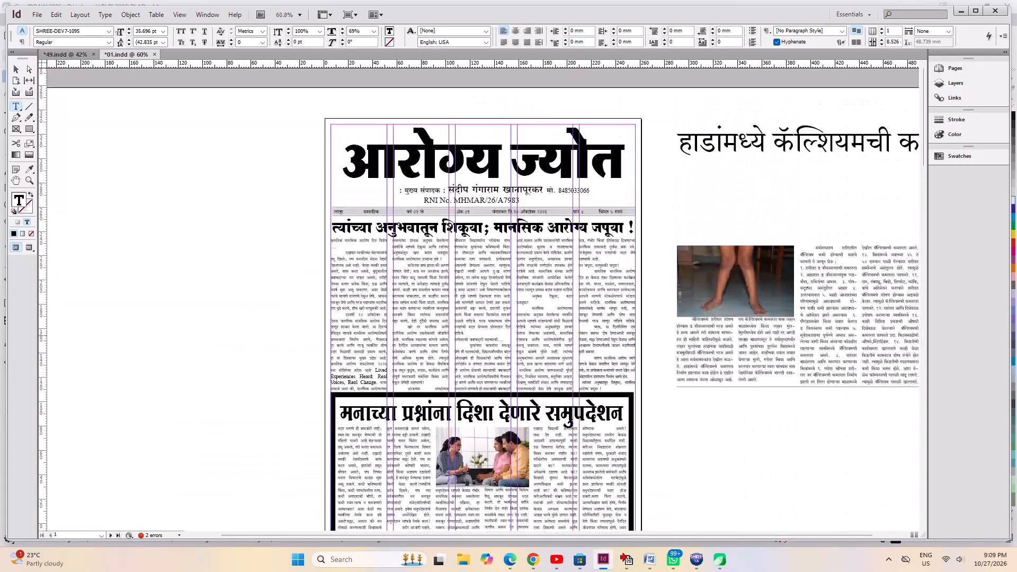
left_click(465, 212)
key("ctrl+2")
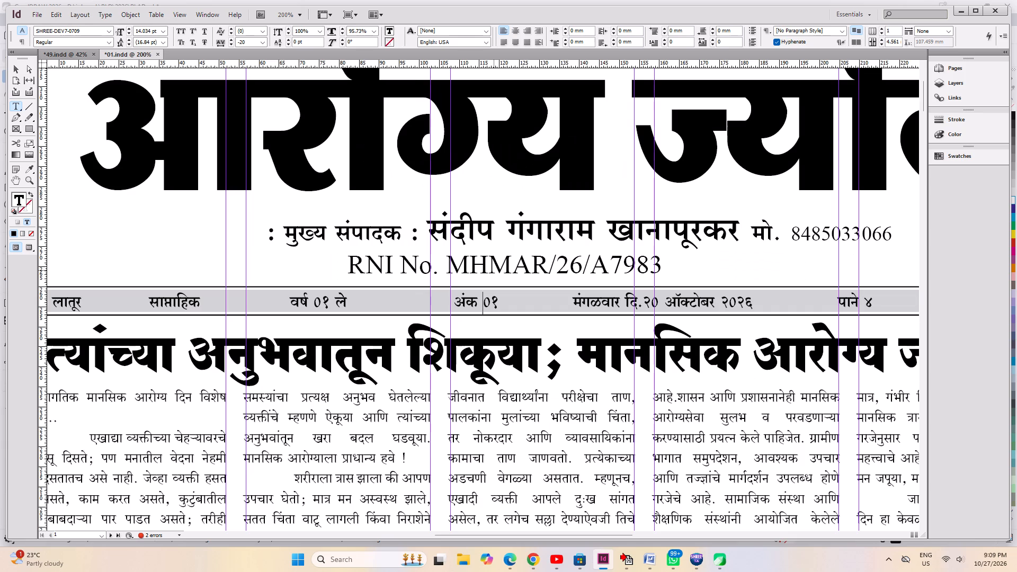
key("Right")
key("Right")
key("Right")
key("Right")
key("Right")
key("Right")
key("Right")
key("Right")
key("Right")
key("Right")
key("Right")
key("Right")
key("Right")
key("Right")
key("Right")
key("Right")
key("Right")
key("Right")
key("Right")
key("Right")
key("Left")
key("Left")
key("Left")
key("Left")
key("shift+Right")
key("7")
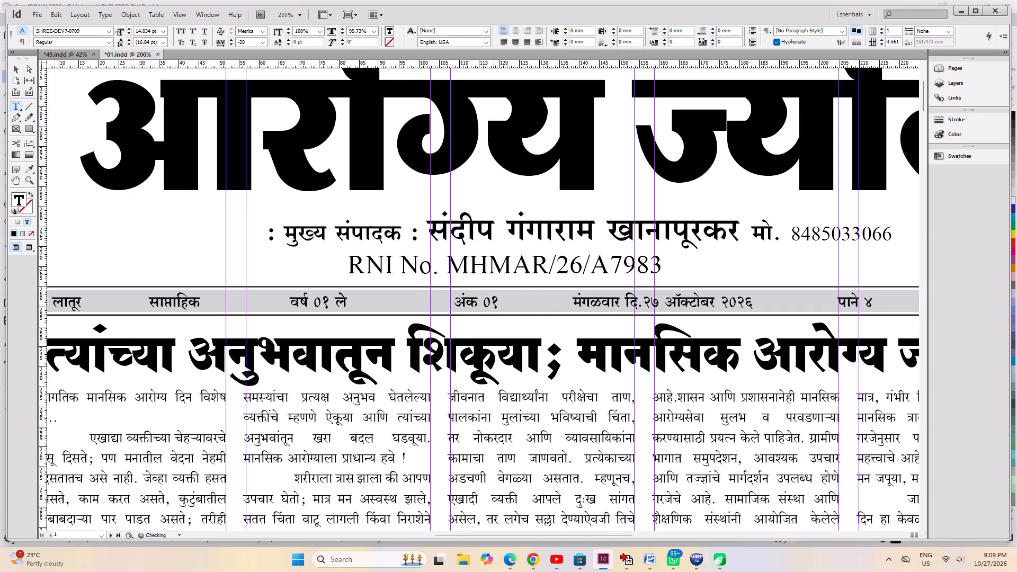
Change the day in the page 2 header date to २७, giving मंगळवार दि.२७ ऑक्टोबर २०२६.
left_click_drag(433, 333, 333, 81, "alt")
left_click_drag(471, 390, 454, 93, "alt")
left_click_drag(492, 362, 495, 8, "alt")
left_click_drag(538, 379, 567, 34, "alt")
left_click_drag(573, 309, 595, 87, "alt")
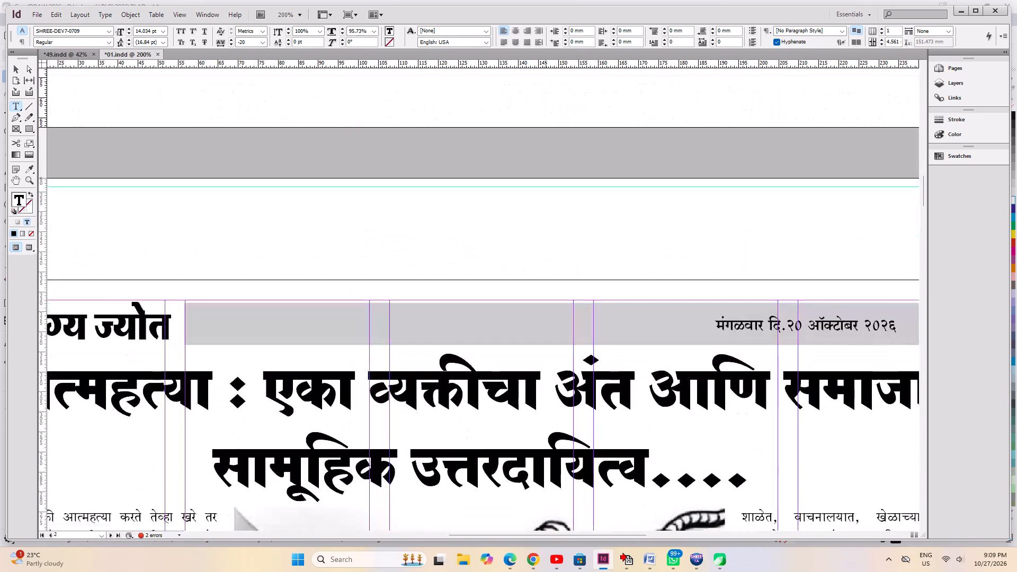
left_click_drag(660, 372, 576, 336, "alt")
left_click(719, 288)
key("shift+Left")
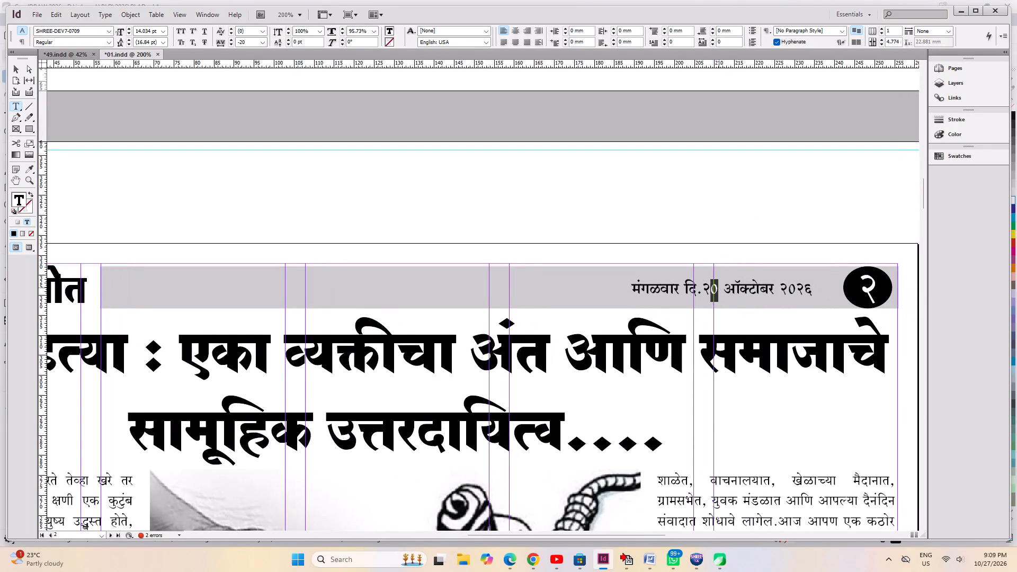
key("7")
Copy the whole date line from the page 2 header for reuse in the following page headers.
key("ctrl+a")
key("ctrl+c")
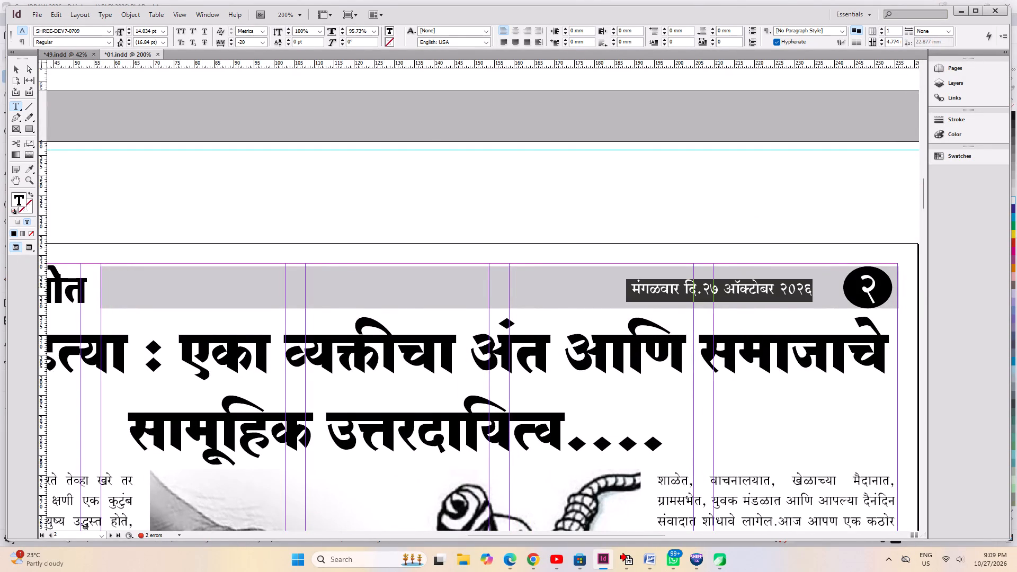
key("ctrl+0")
scroll(716, 335, "down", 5)
left_click(589, 424)
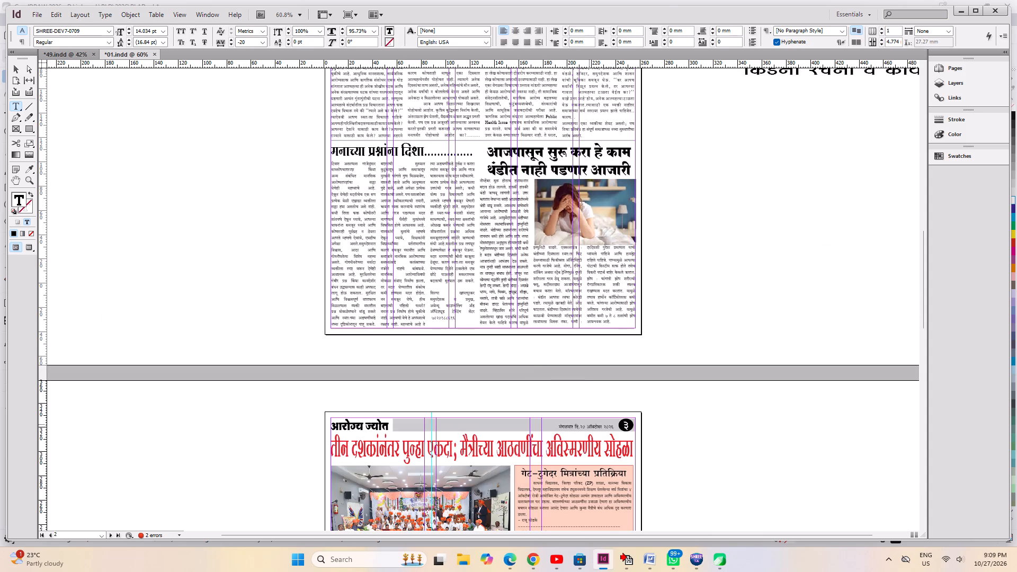
Replace the page 3 header date with the copied date line, मंगळवार दि.२७ ऑक्टोबर २०२६.
key("ctrl+a")
key("ctrl+v")
Replace the page 4 header date with the same copied date line, मंगळवार दि.२७ ऑक्टोबर २०२६.
scroll(621, 524, "down", 16)
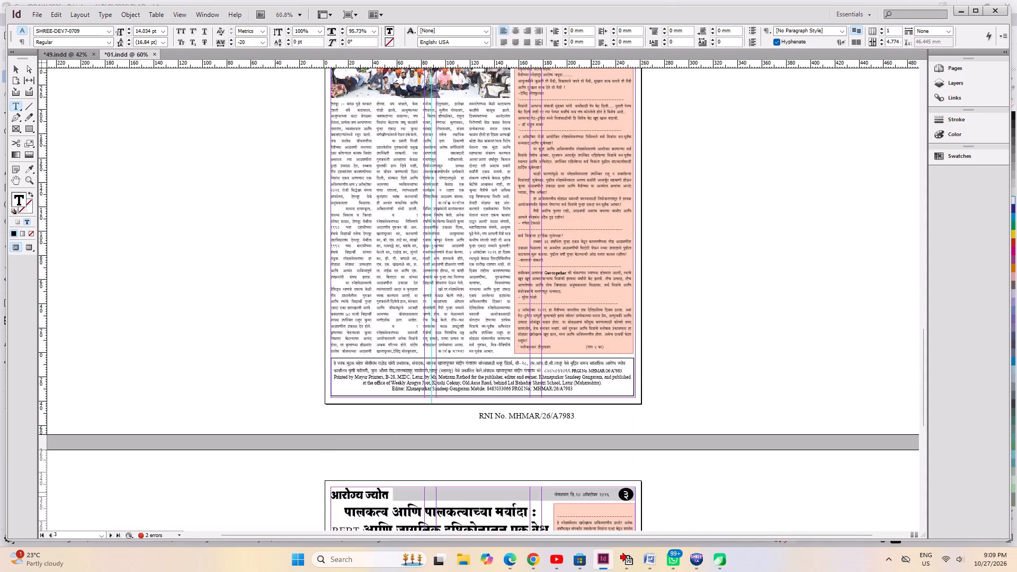
left_click(591, 493)
key("ctrl+a")
key("ctrl+v")
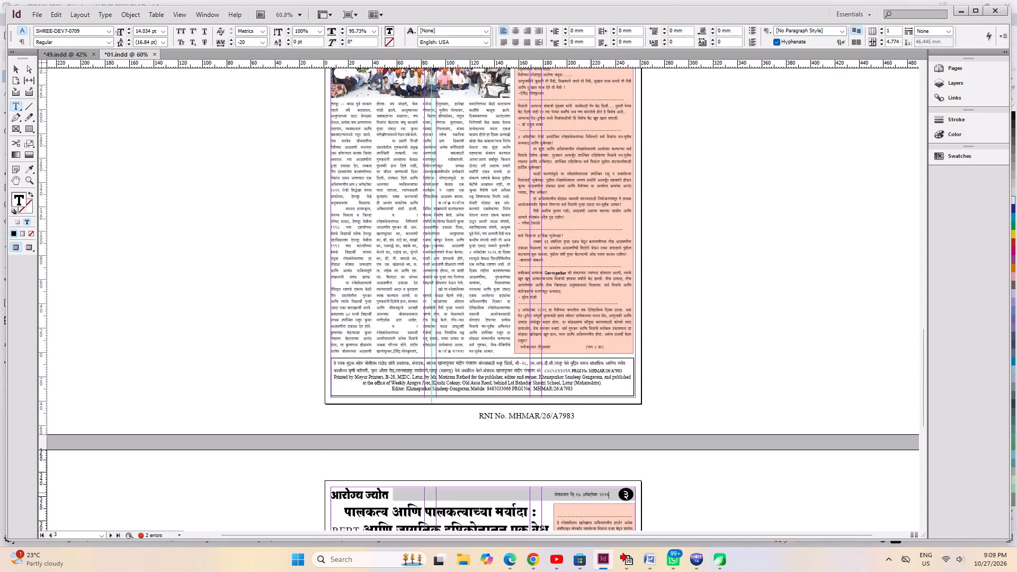
Draw a text frame on the empty pasteboard beside page 1 and enter the single character l in it.
scroll(374, 446, "down", 4)
scroll(374, 446, "up", 5)
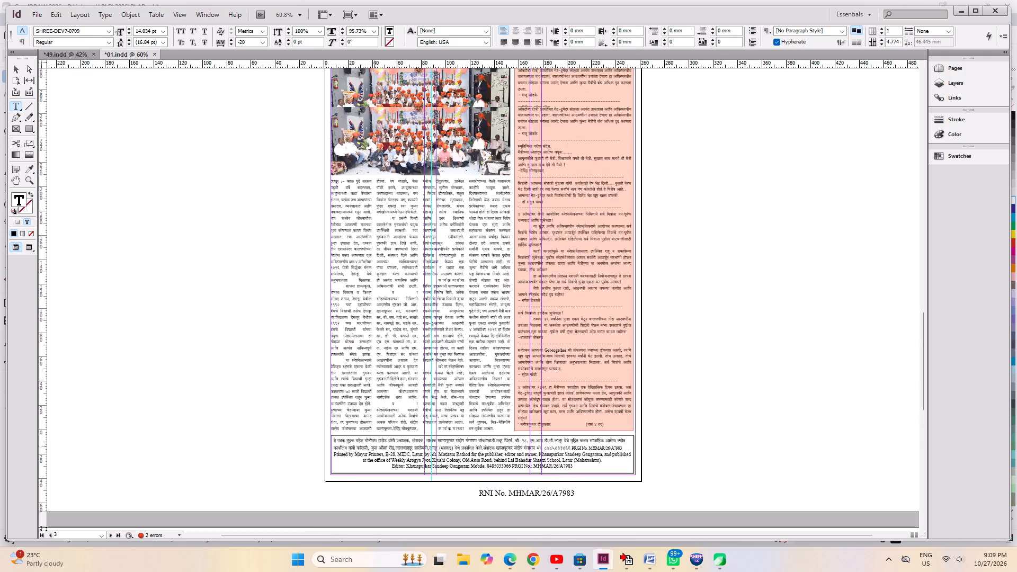
scroll(374, 446, "up", 20)
scroll(374, 446, "up", 9)
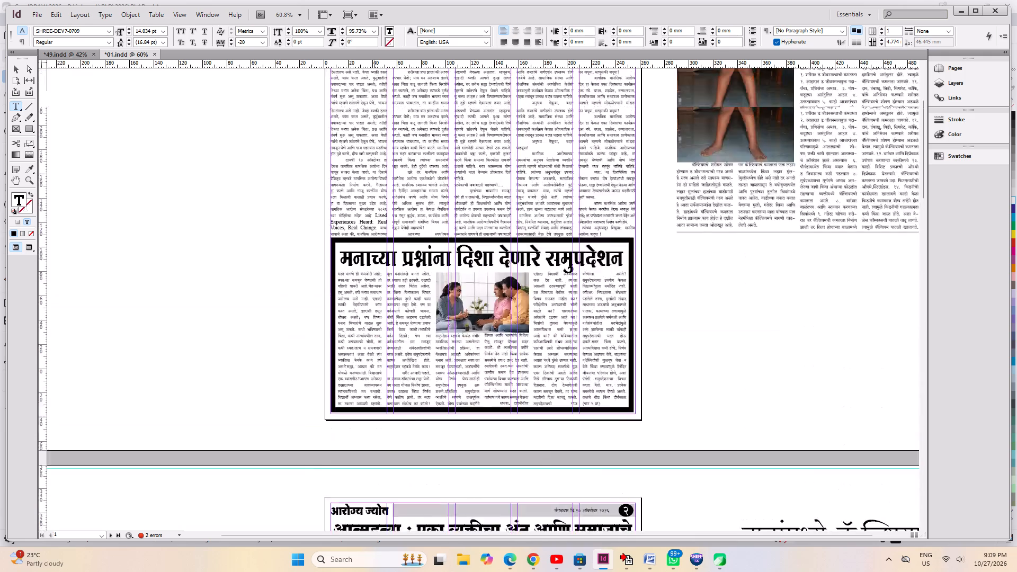
scroll(374, 446, "up", 4)
left_click(488, 357)
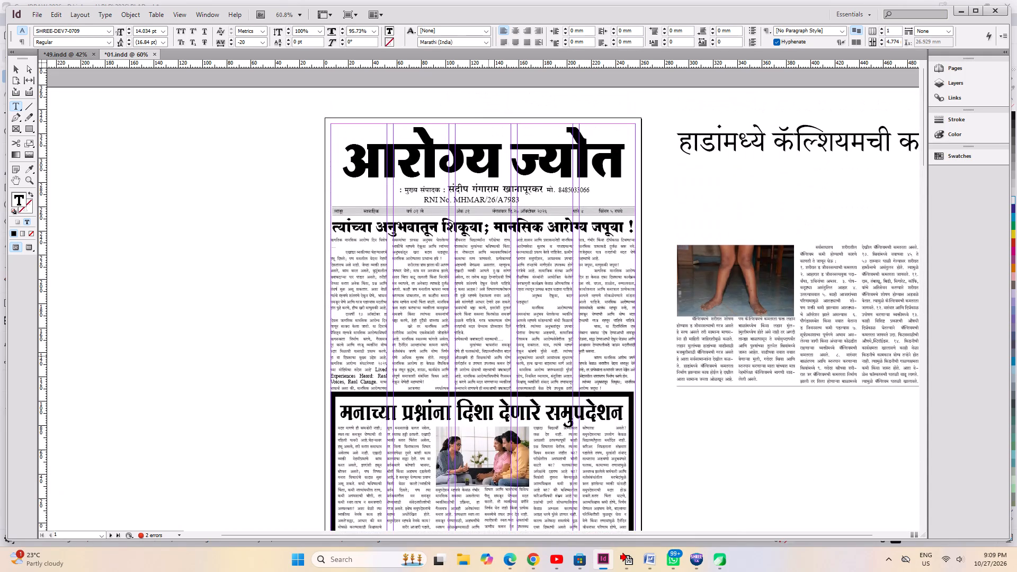
left_click_drag(165, 262, 230, 284)
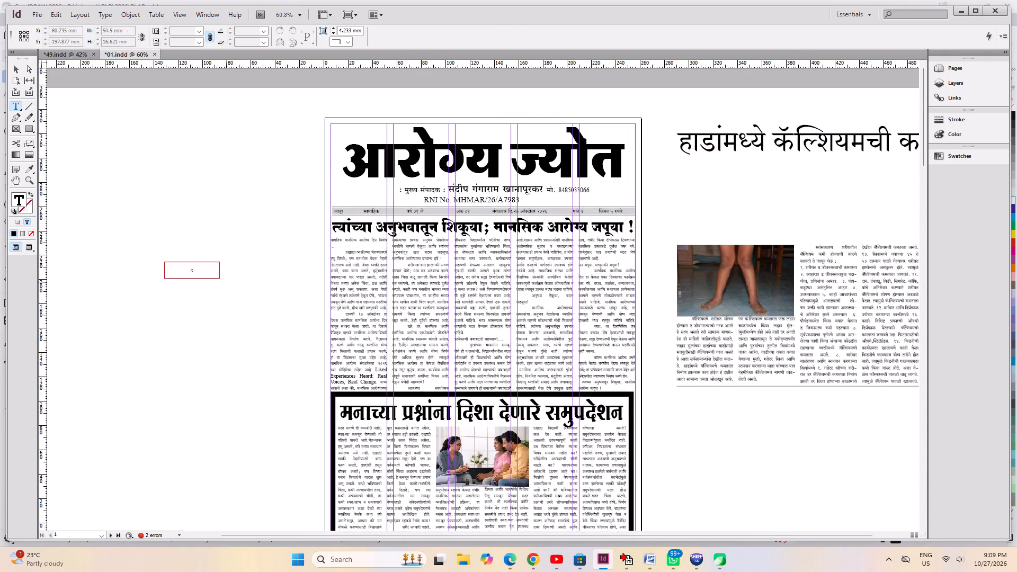
left_click_drag(230, 284, 274, 307)
key("ctrl+1")
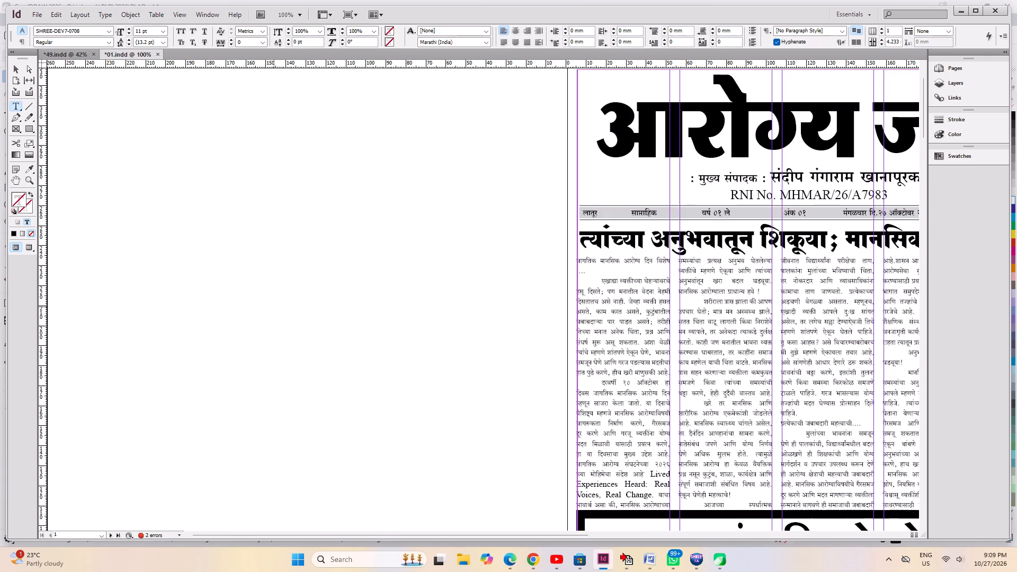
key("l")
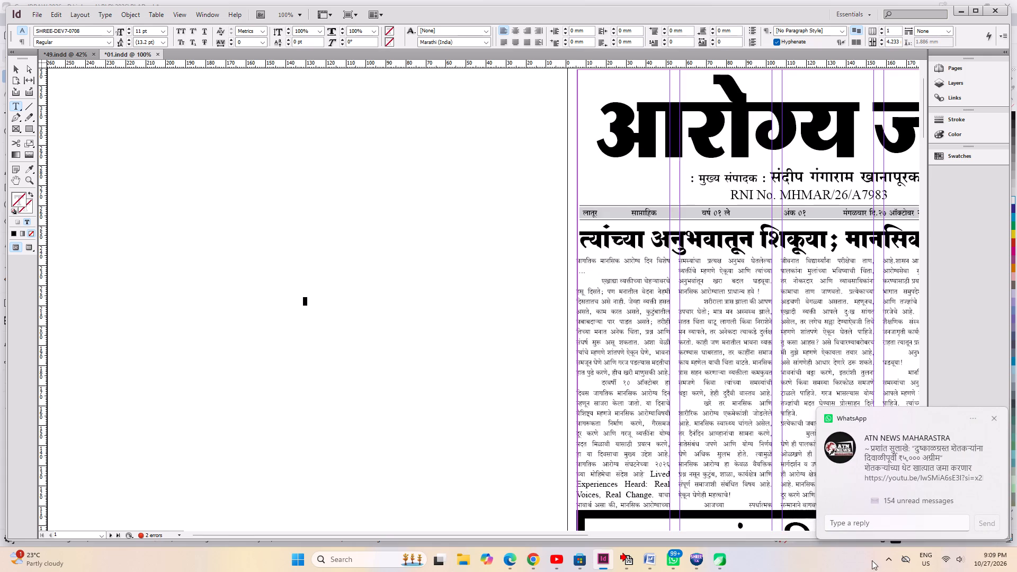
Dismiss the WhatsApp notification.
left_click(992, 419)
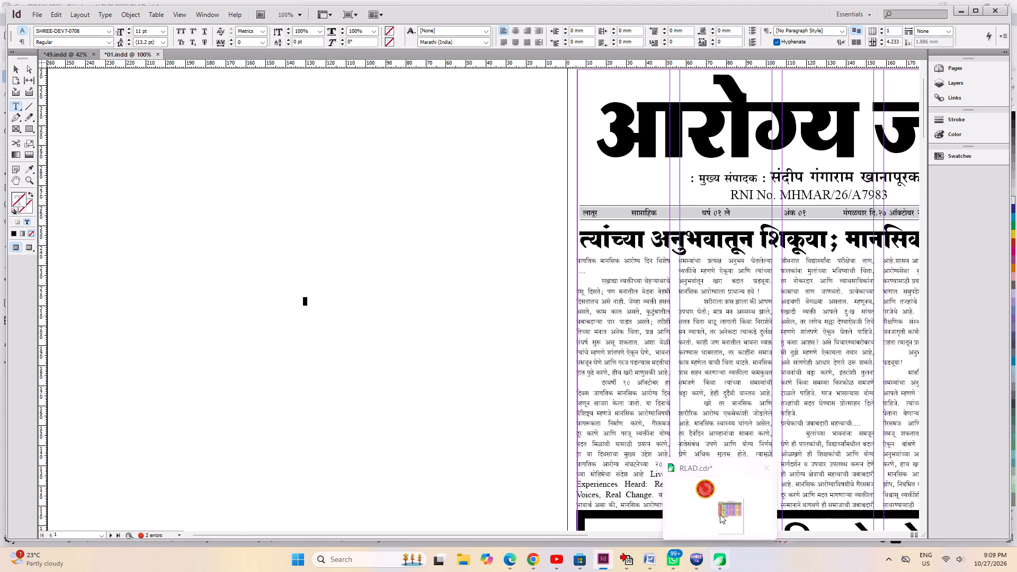
Switch to RLAD.cdr in CorelDRAW and look over the colour wheel on page 3 and the income plan tables on pages 1 and 2.
left_click(712, 501)
left_click(249, 506)
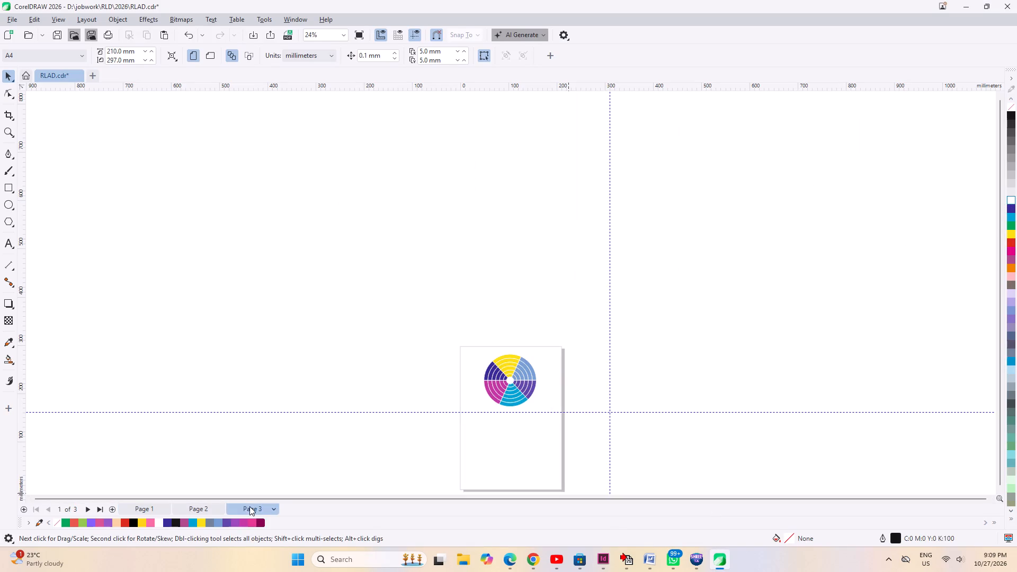
scroll(626, 395, "up", 11)
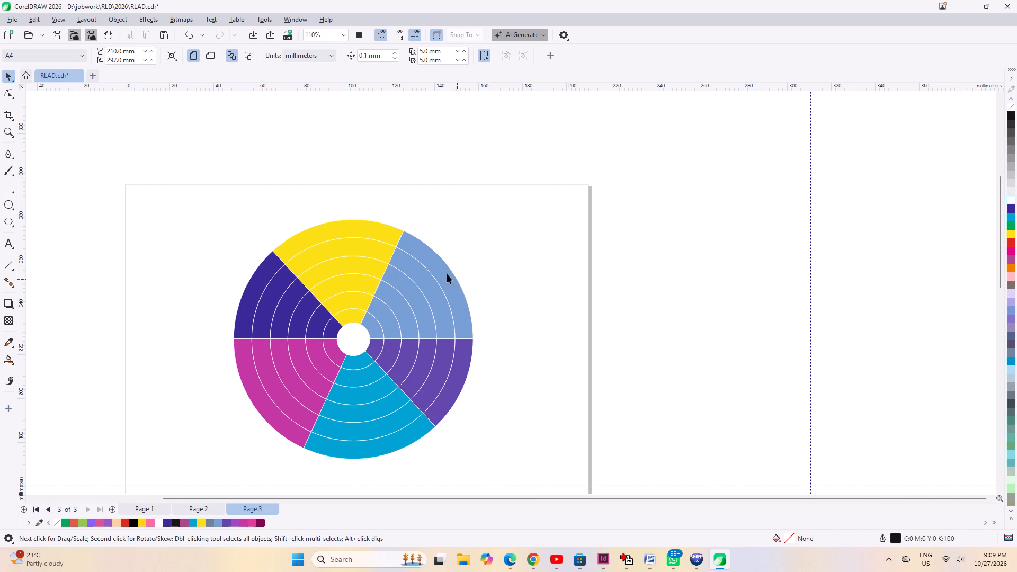
left_click(155, 513)
scroll(317, 324, "down", 3)
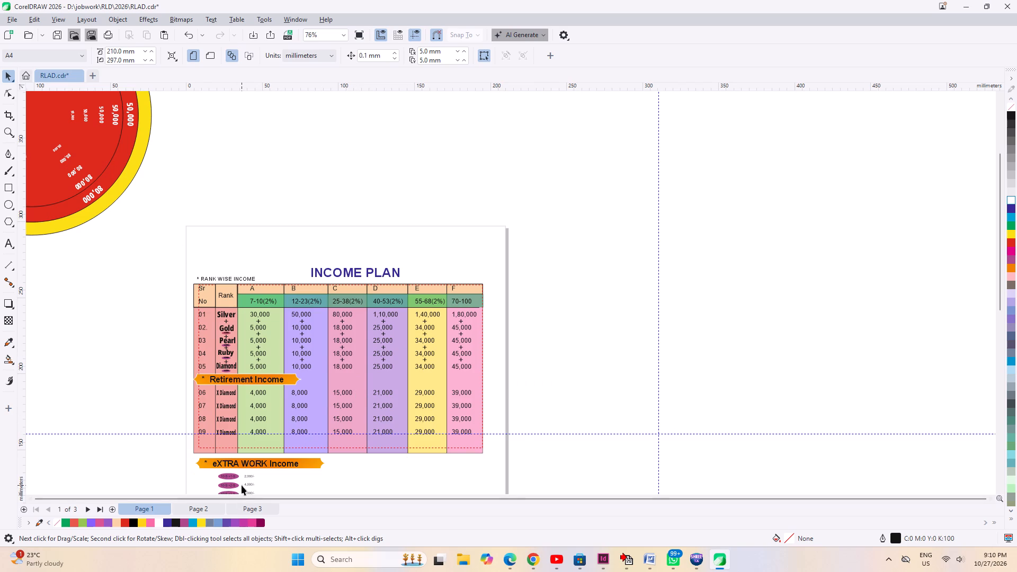
left_click(249, 511)
left_click(208, 510)
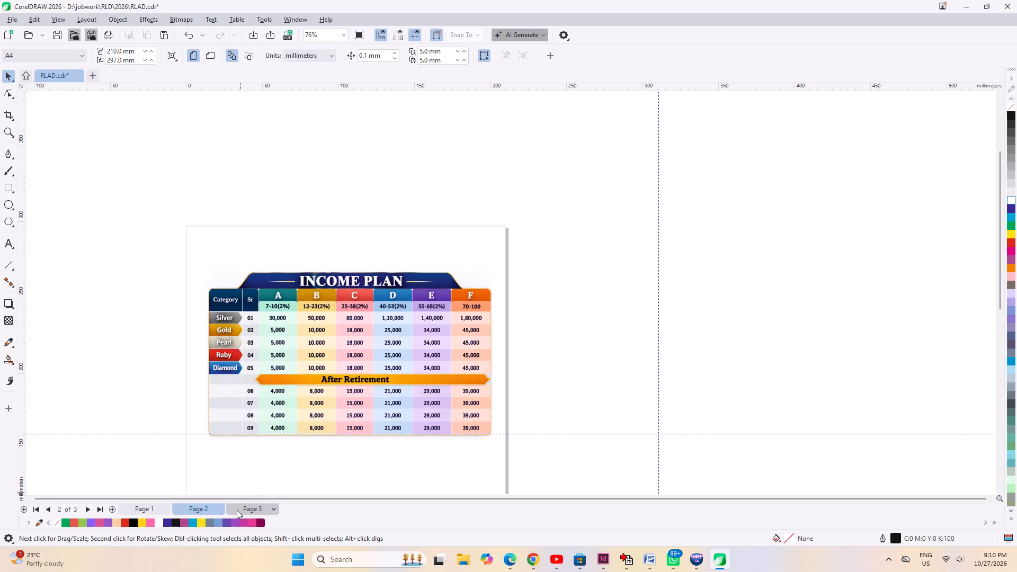
In CorelDRAW, look over pages 3, 2 and 1 of the RLAD income plan document.
left_click(240, 510)
left_click(200, 505)
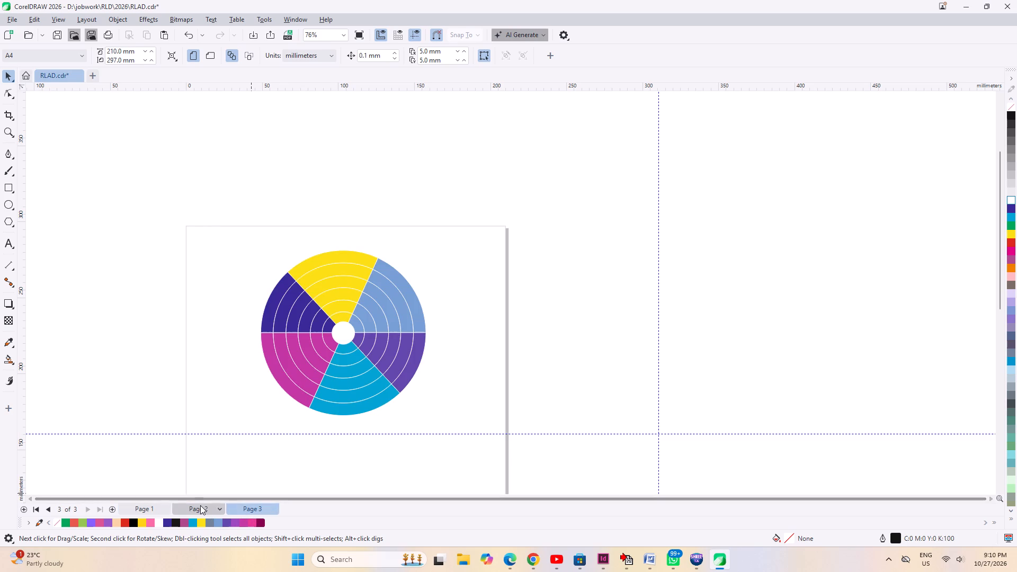
scroll(295, 297, "up", 4)
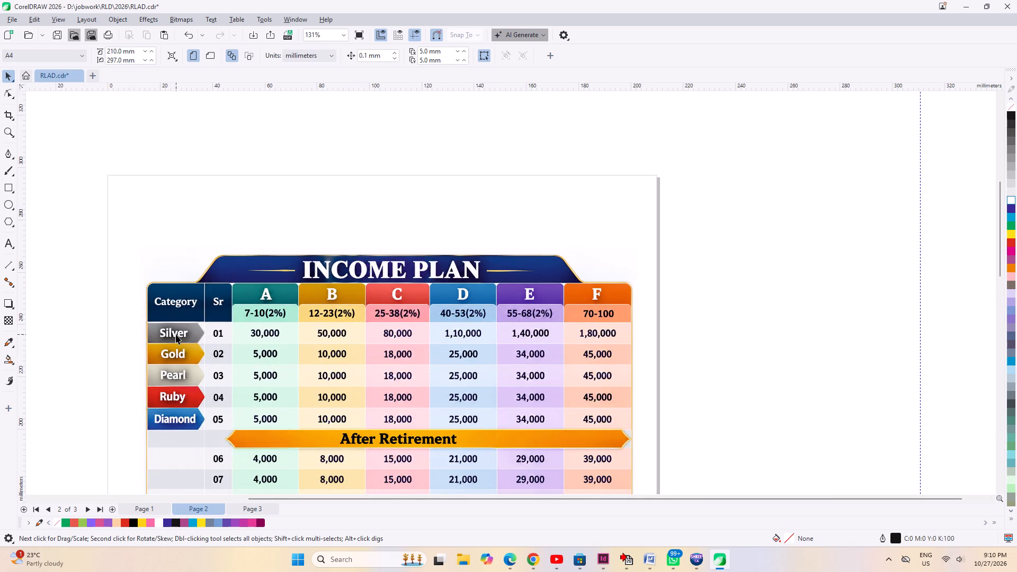
scroll(257, 324, "down", 3)
left_click(665, 297)
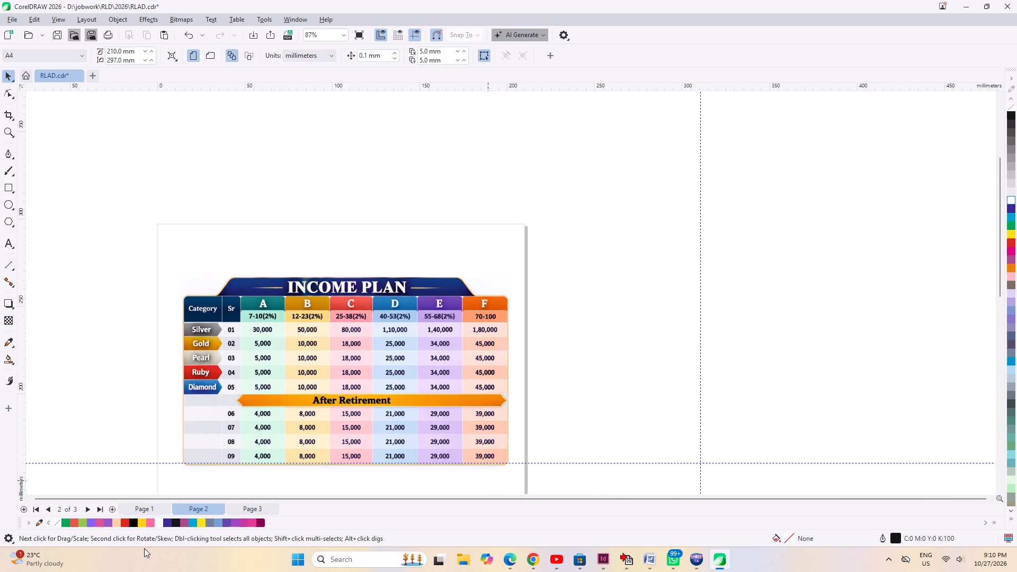
left_click(139, 506)
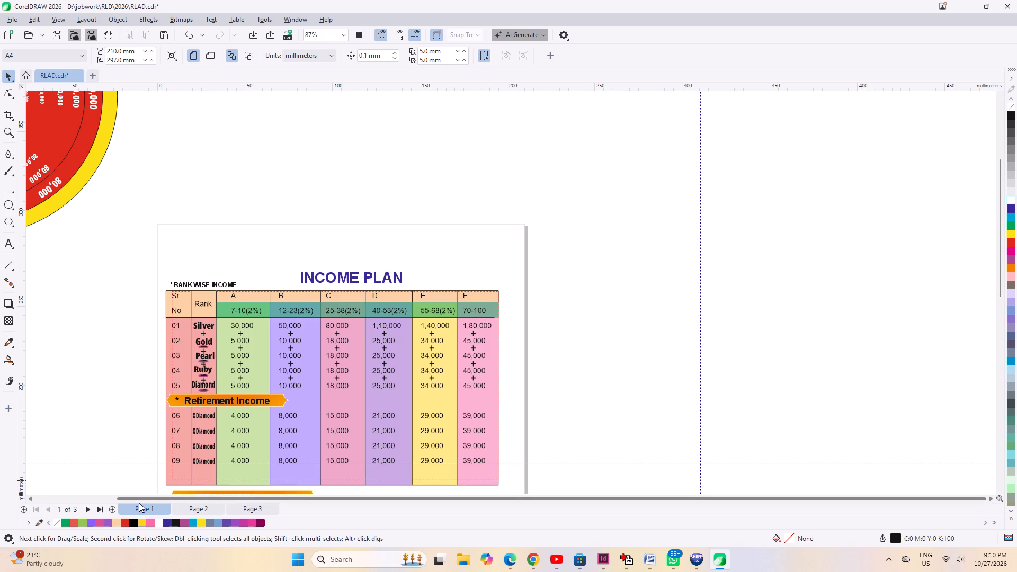
Back in InDesign, enter संपसदकय in the pasteboard text frame beside page 1 and colour it Black.
left_click(607, 557)
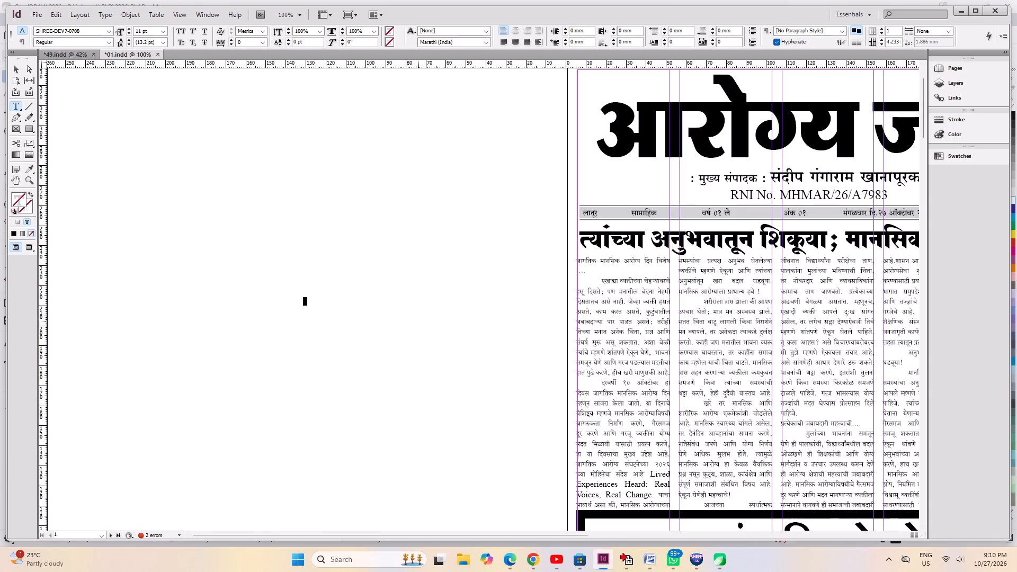
type("LAILNDH")
key("BackSpace")
type(";")
key("space")
key("ctrl+a")
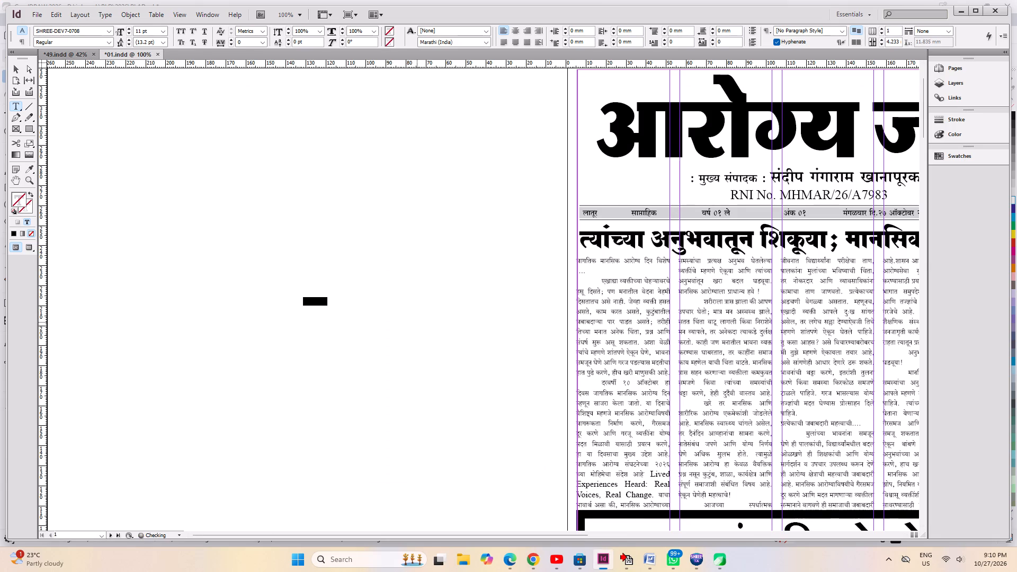
key("F5")
double_click(840, 193)
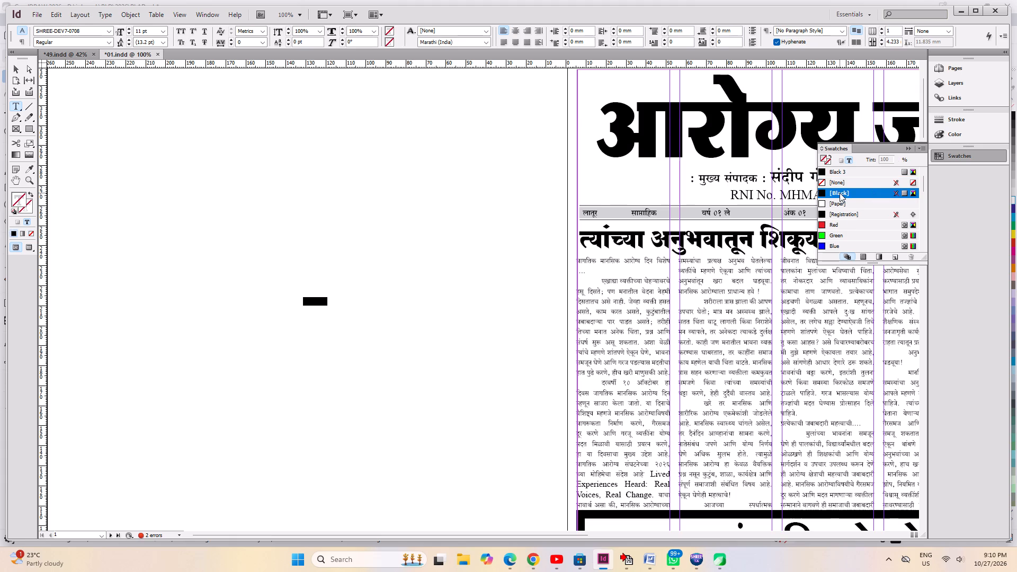
left_click(325, 306)
key("ctrl+2")
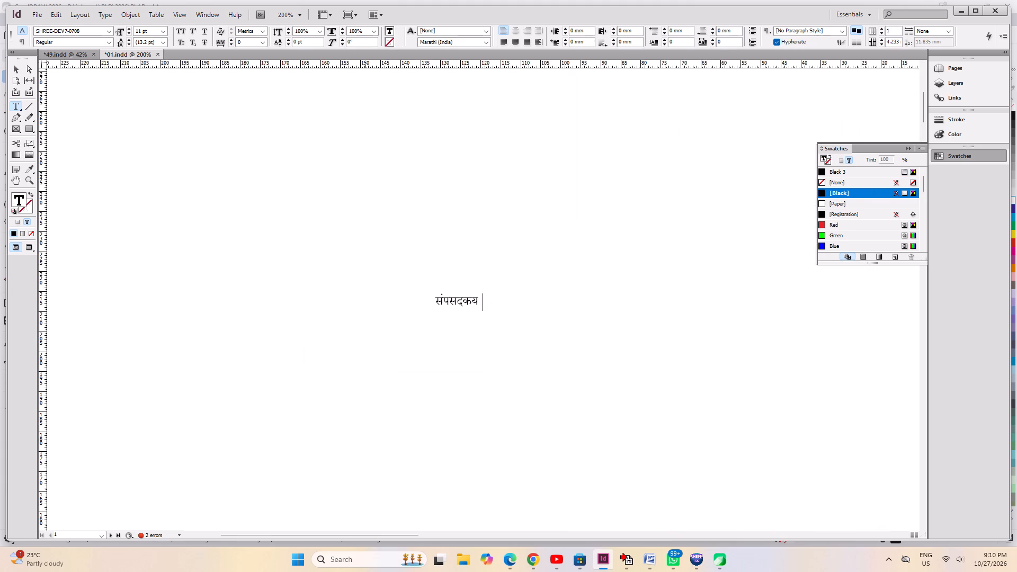
Retype the pasteboard text as संपादकिय.... and fit its frame to the content.
key("ctrl+a")
type("la")
key("BackSpace")
key("BackSpace")
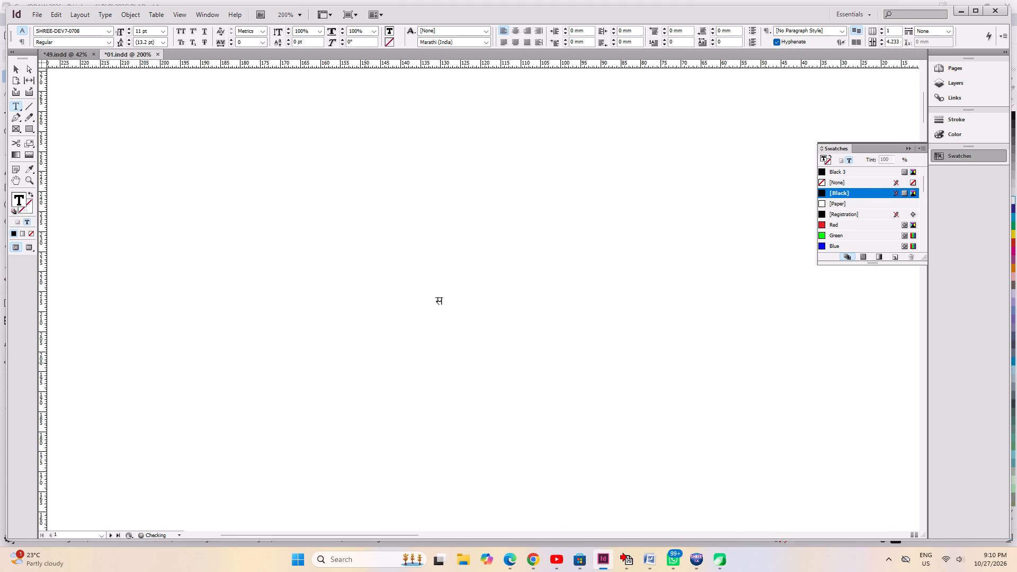
type("AIKN")
type("FD;")
type("....")
key("ctrl+a")
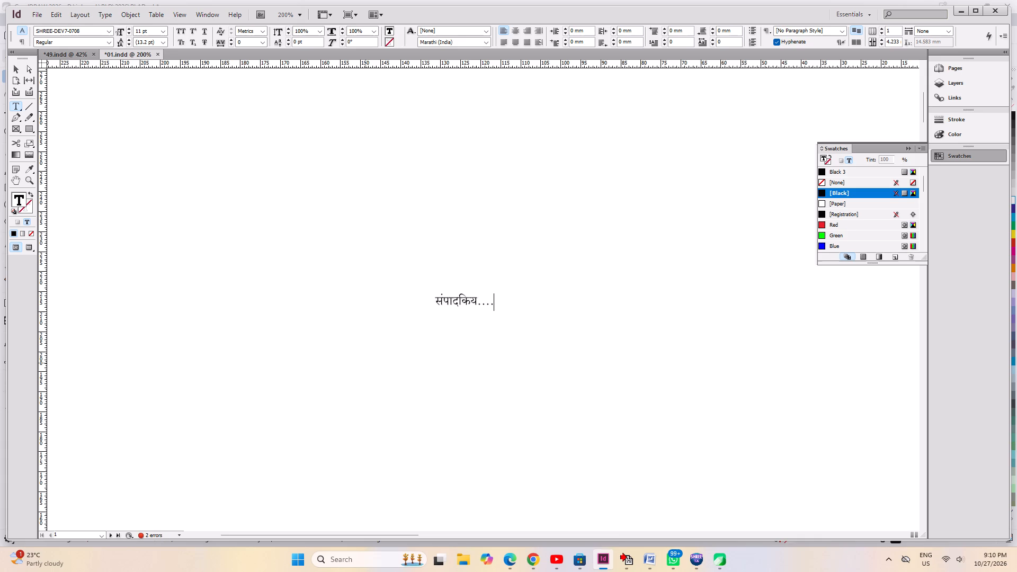
key("ctrl+1")
key("ctrl+alt+c")
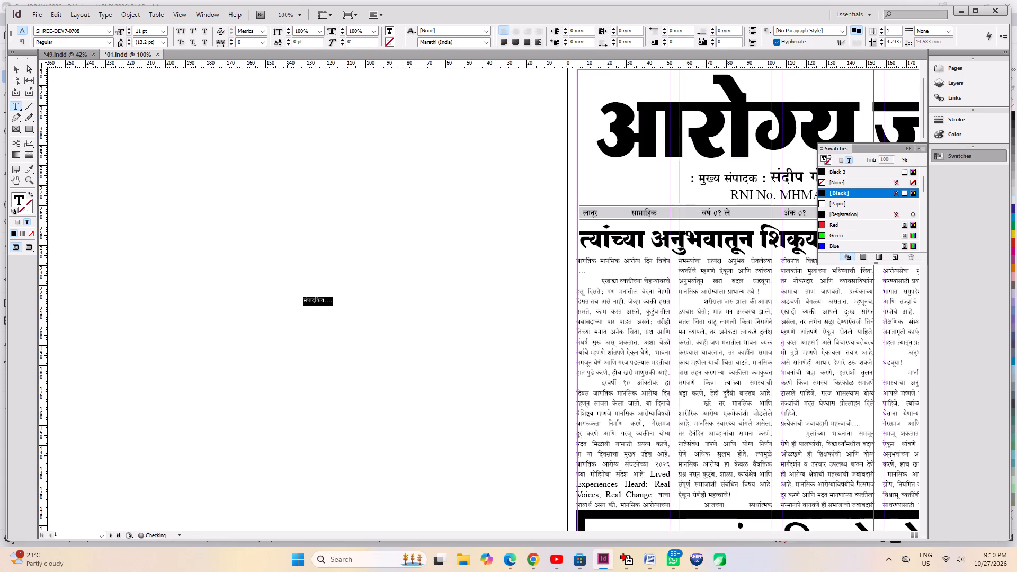
Scale the pasteboard संपादकिय.... text together with its frame up to about 44 mm wide and 10 mm high.
left_click_drag(443, 387, 115, 330, "alt")
left_click_drag(132, 337, 254, 360, "alt")
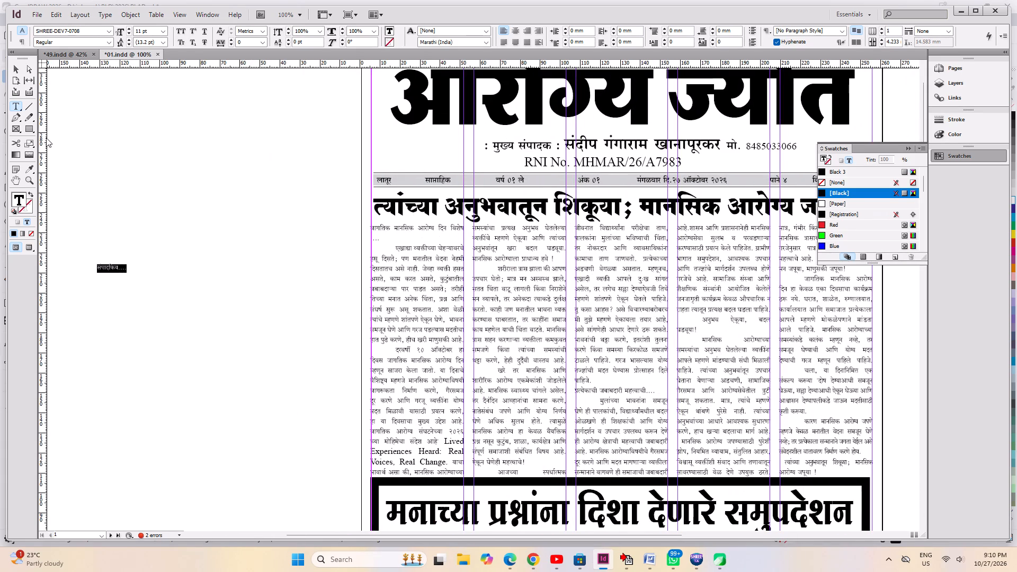
left_click(18, 69)
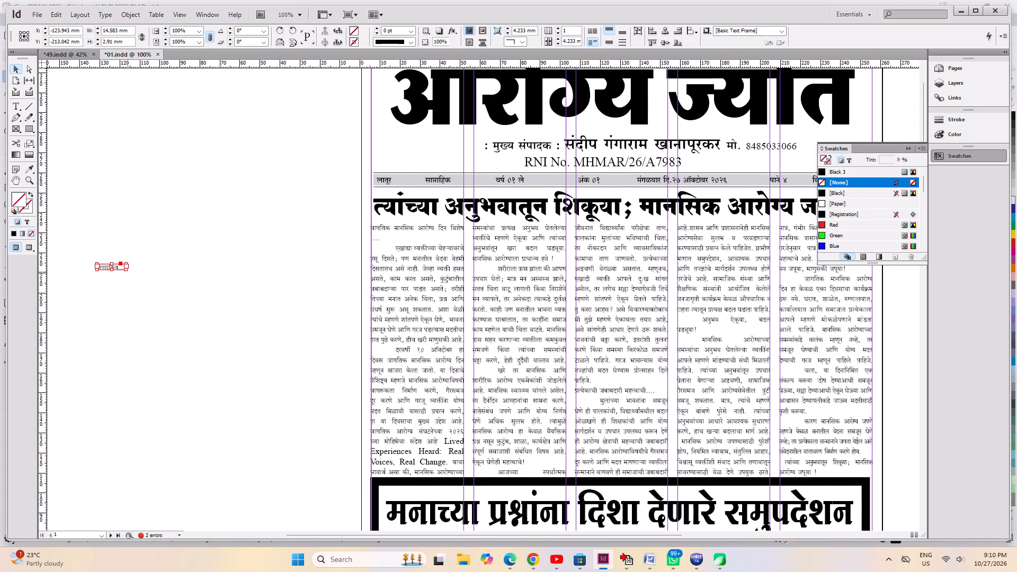
left_click_drag(129, 270, 187, 283, "ctrl")
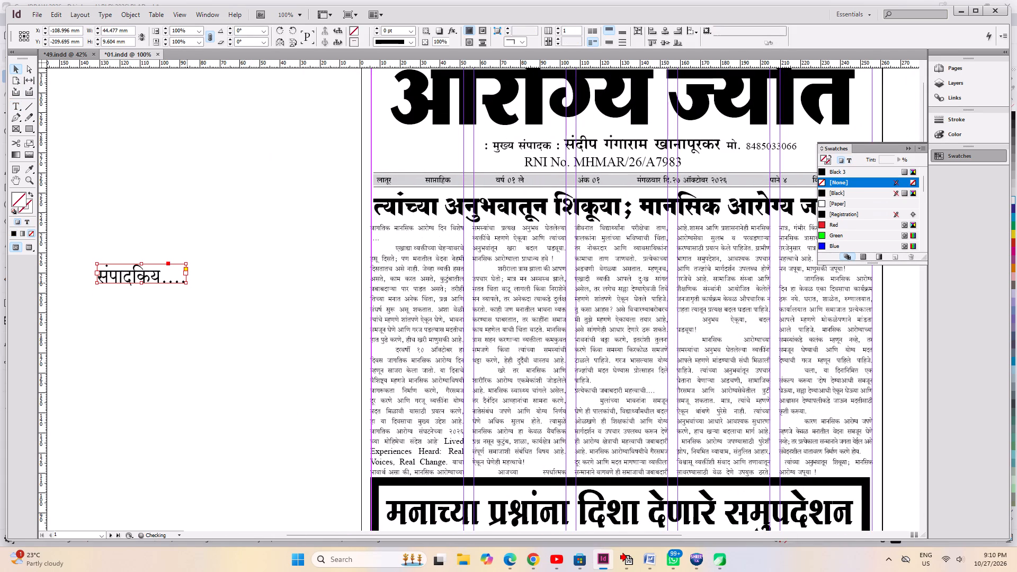
Remove the last dot so the enlarged heading reads संपादकिय... and fit its frame to the content.
key("ctrl+2")
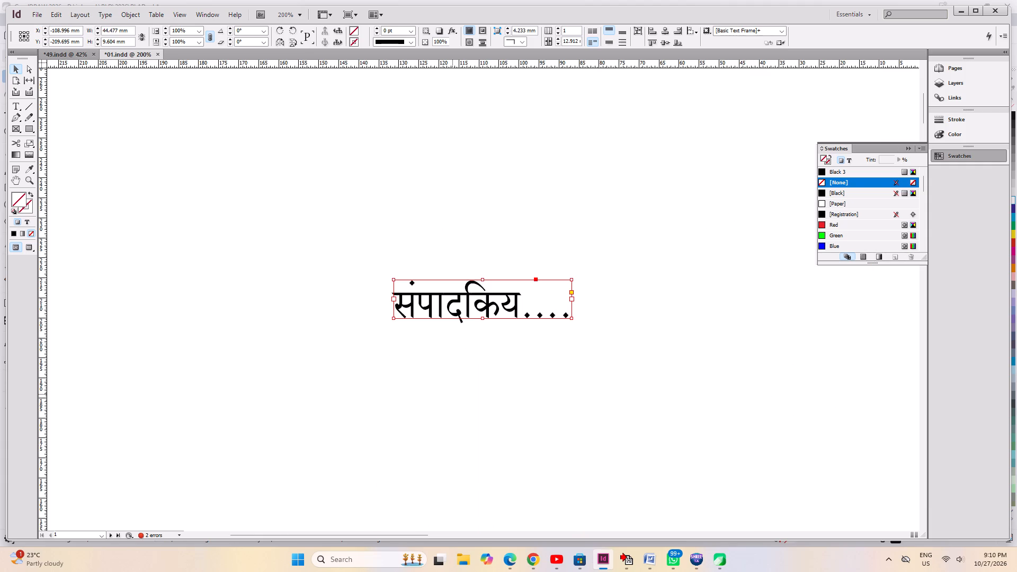
left_click(15, 109)
left_click(548, 312)
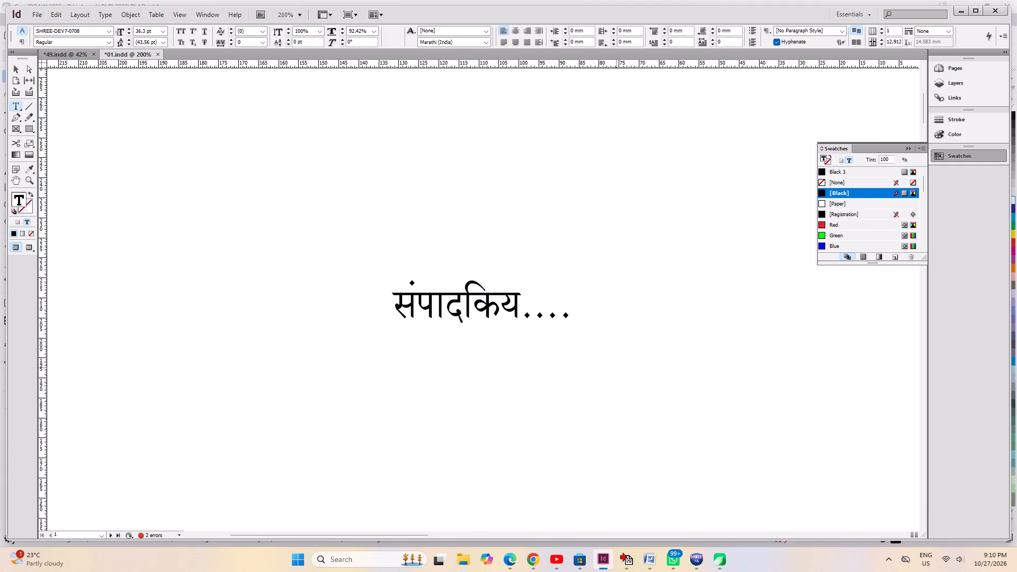
key("End")
key("BackSpace")
key("ctrl+a")
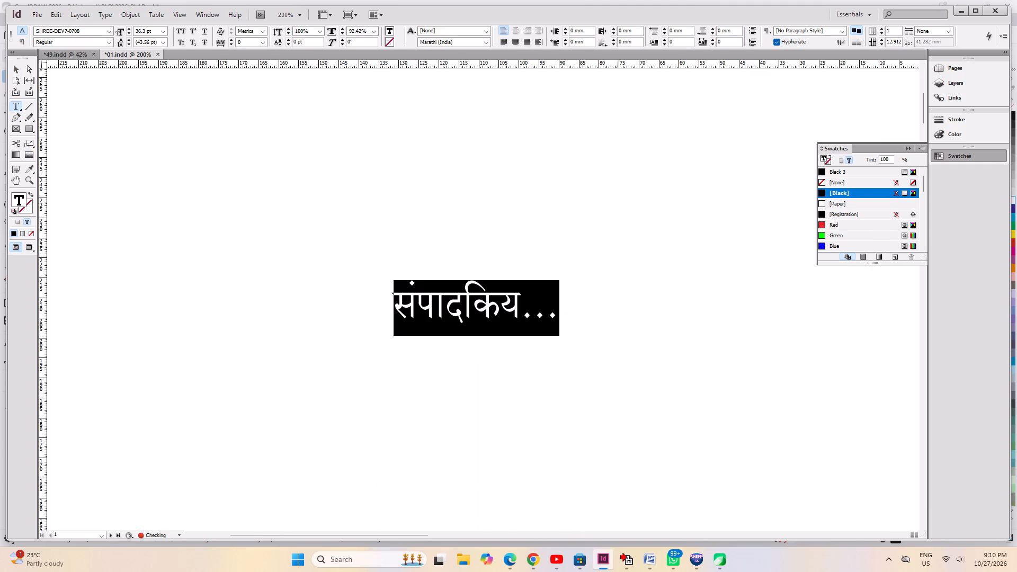
key("ctrl+alt+c")
Draw an ellipse about 60 mm wide and 17 mm high around the संपादकिय... heading.
left_click(32, 126)
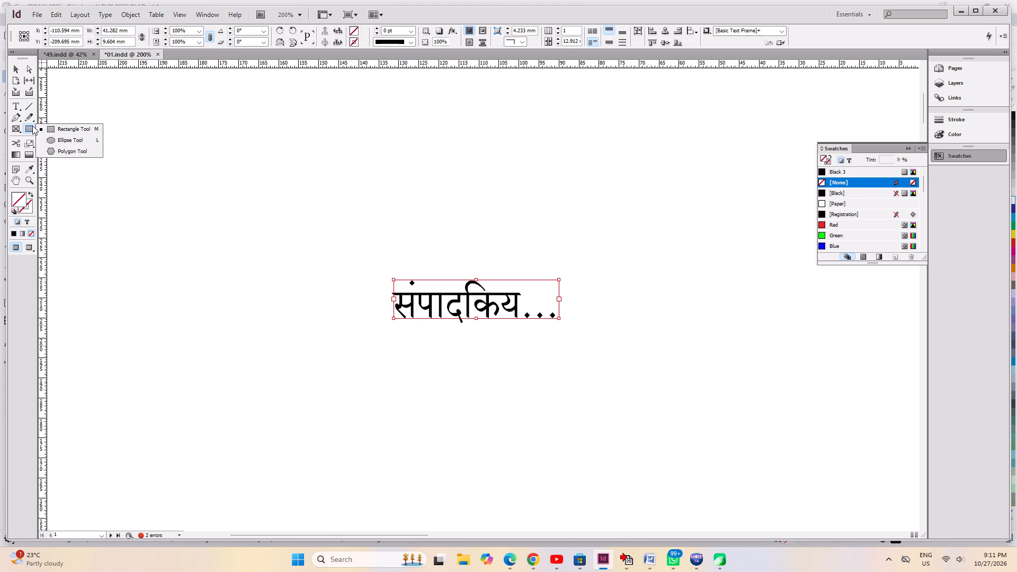
left_click(83, 138)
left_click_drag(354, 266, 581, 330)
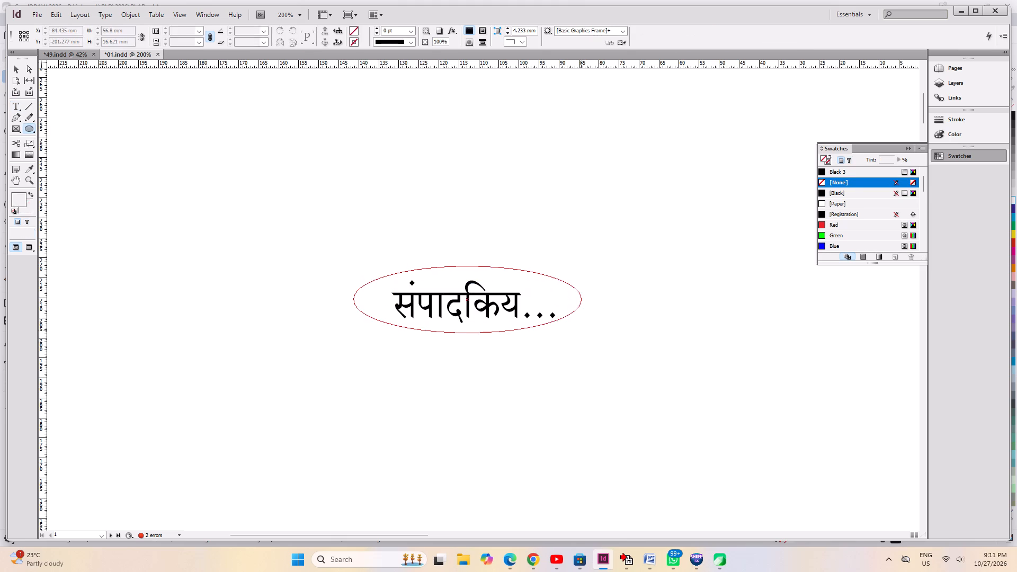
left_click_drag(581, 330, 593, 336)
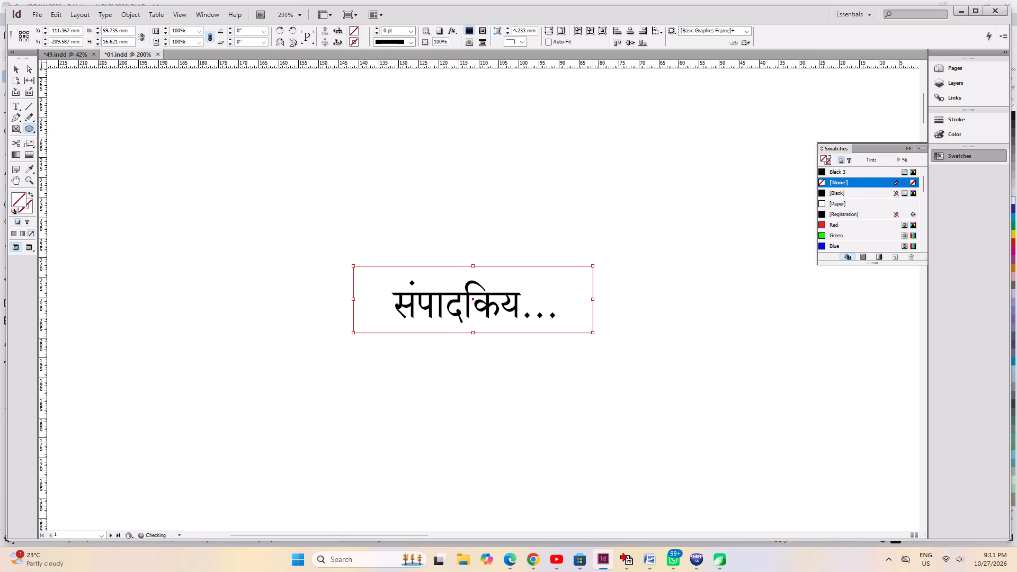
Fill the ellipse with the Black swatch at 100% tint.
left_click(827, 195)
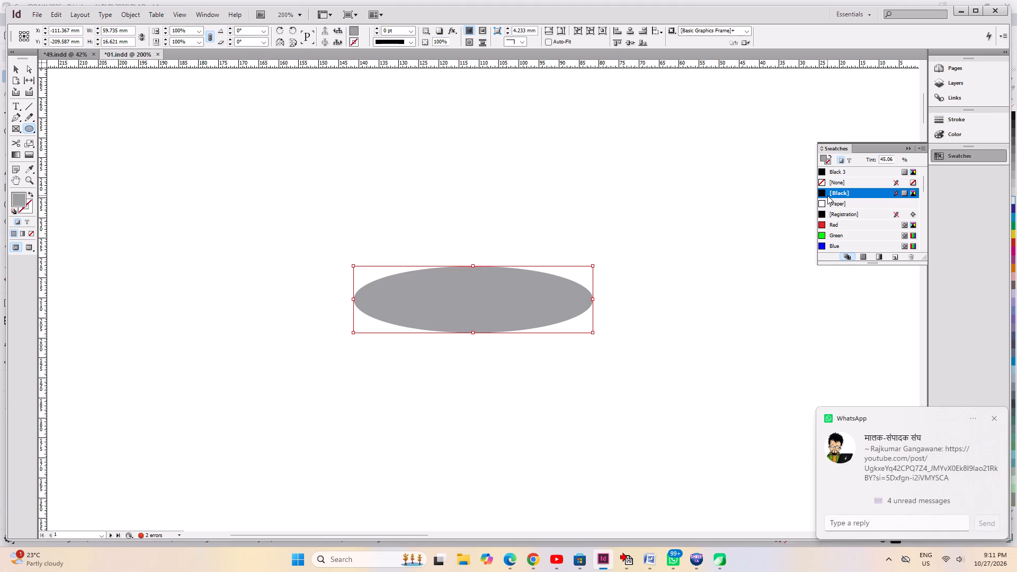
double_click(885, 160)
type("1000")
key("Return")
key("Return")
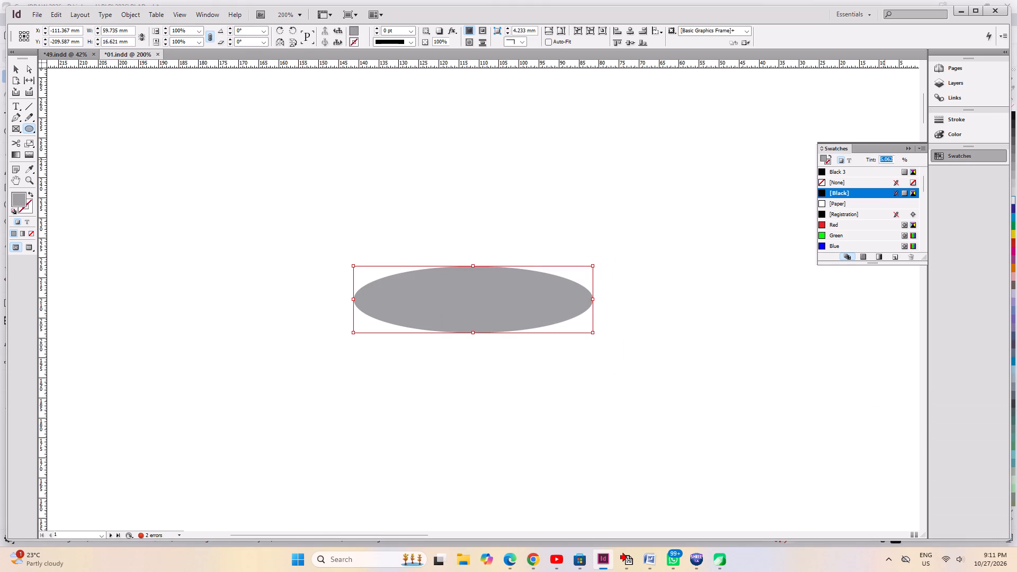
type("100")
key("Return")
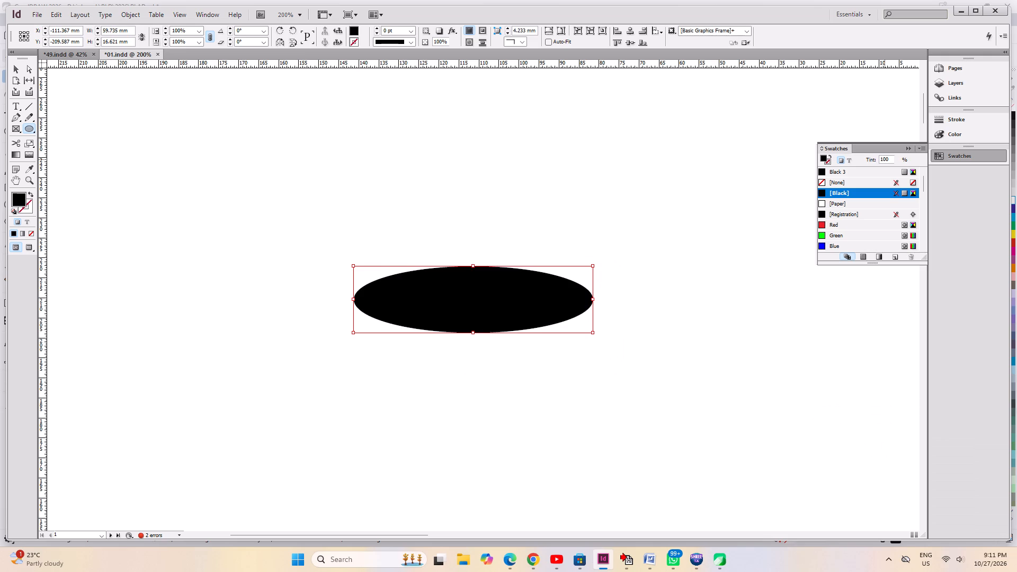
Send the black ellipse on the pasteboard to the back, behind the संपादकिय text frame.
left_click(15, 65)
left_click(128, 262)
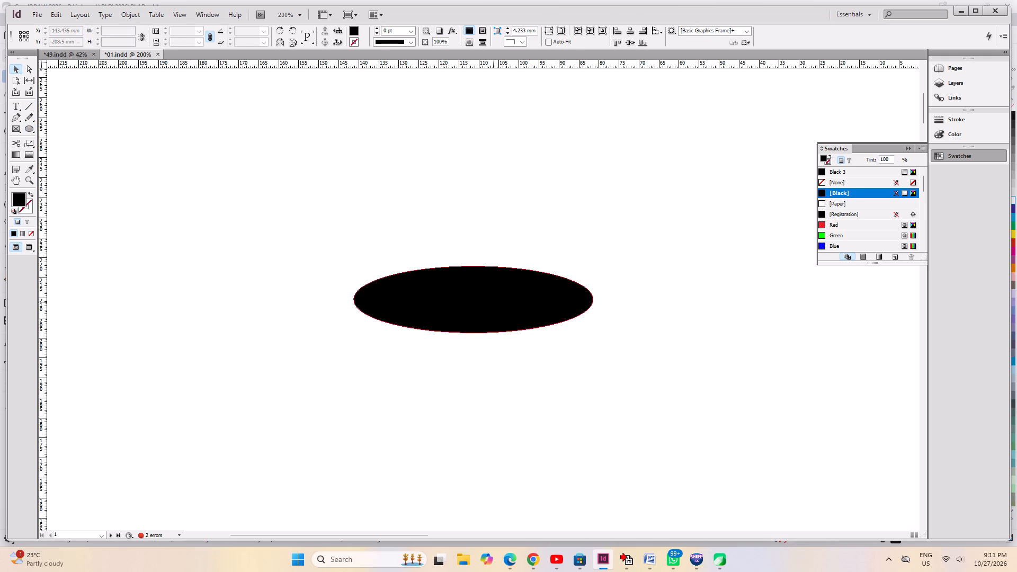
left_click(492, 296)
key("ctrl+shift+bracketleft")
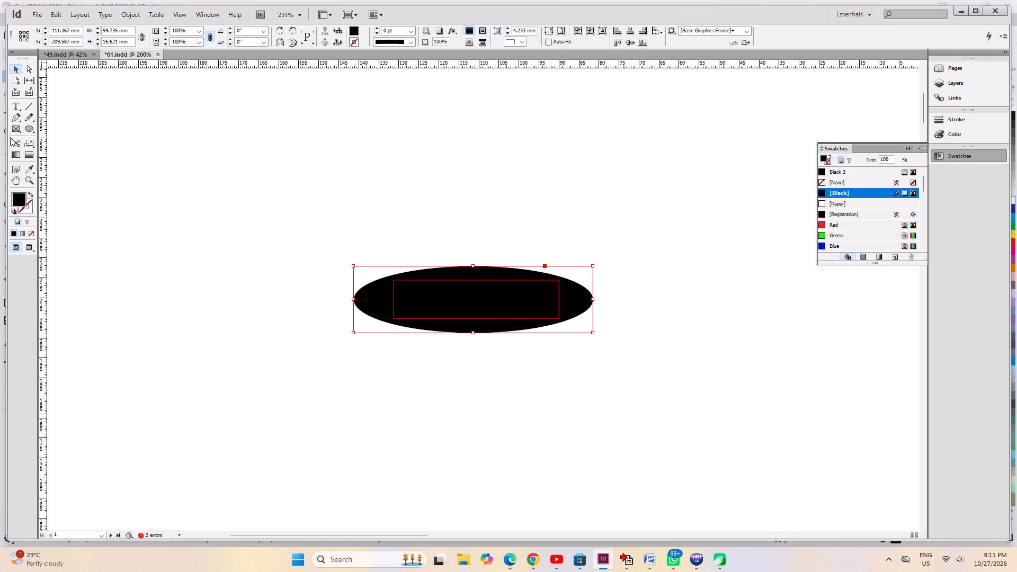
Recolour the संपादकिय text over the black ellipse with the Paper swatch and save the document.
left_click(13, 108)
left_click(507, 310)
key("ctrl+a")
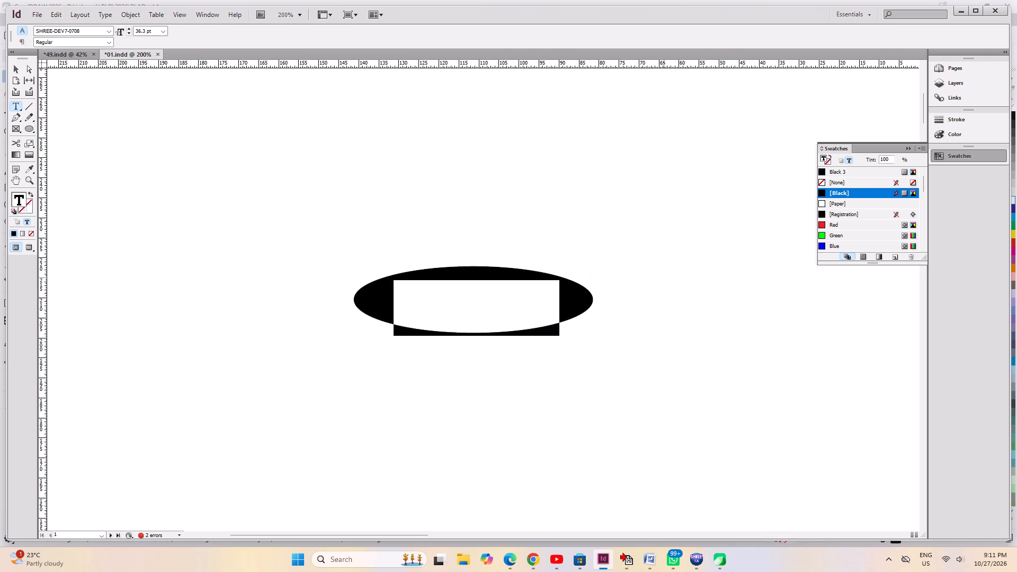
left_click(826, 207)
left_click(460, 291)
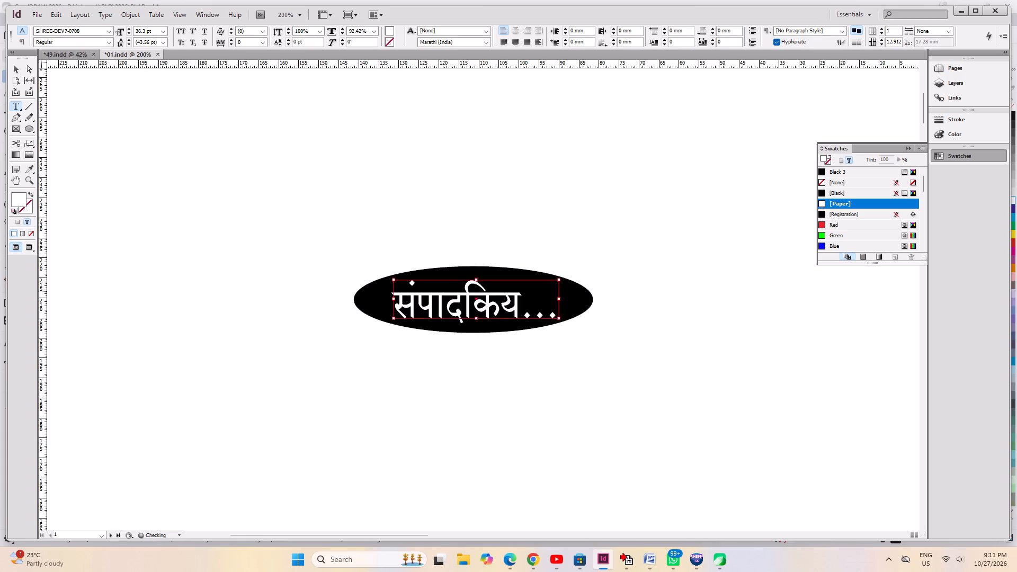
key("ctrl+s")
Group the black ellipse and the white संपादकिय text frame into one object.
left_click(15, 62)
left_click(15, 65)
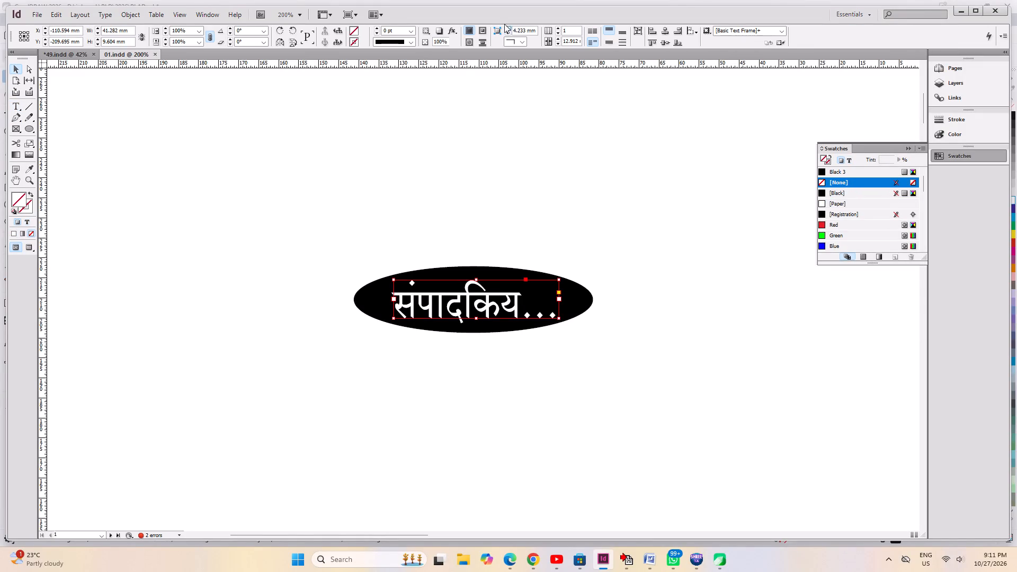
double_click(495, 23)
left_click(234, 235)
left_click_drag(209, 221, 754, 413)
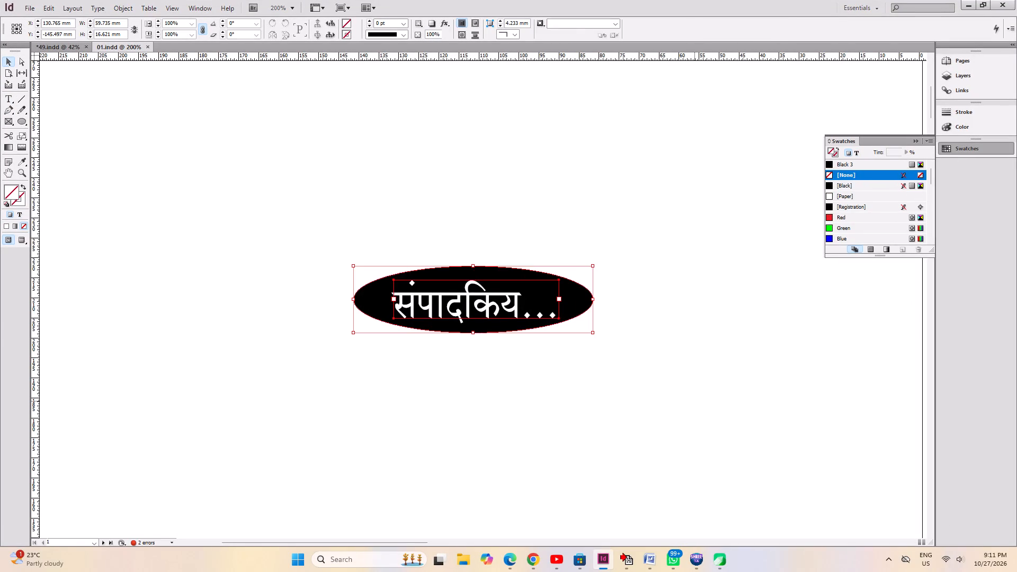
key("ctrl+g")
Apply a text wrap around object shape to the grouped संपादकिय heading.
key("ctrl+alt+w")
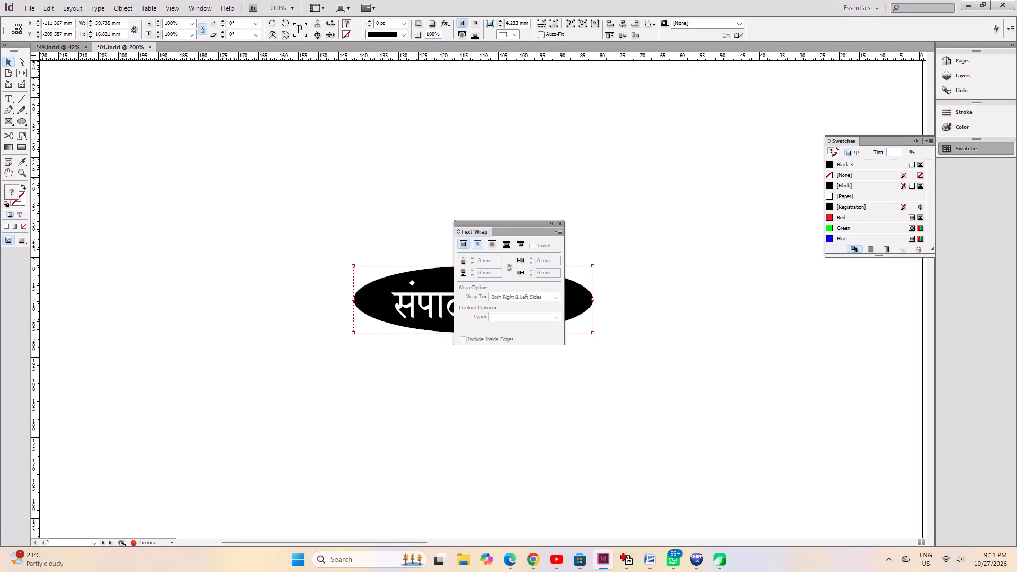
left_click(479, 247)
left_click(490, 245)
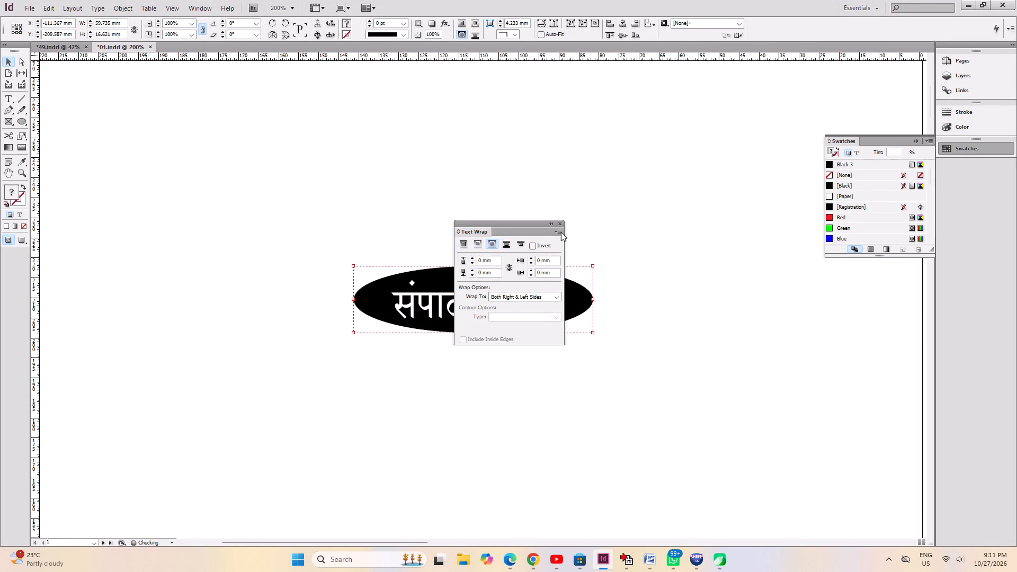
left_click(562, 223)
Move the संपादकिय group into page 1's lead article, across the third and fourth columns, at about X 156 mm, Y -170 mm.
key("ctrl+1")
key("space")
left_click_drag(451, 388, 355, 354)
key("space")
key("space")
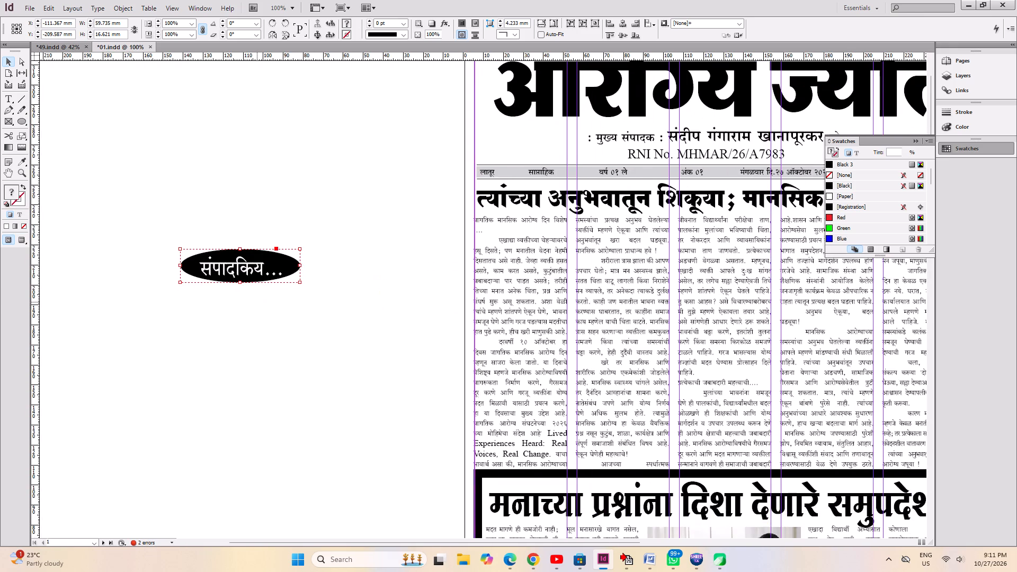
left_click_drag(250, 270, 787, 345)
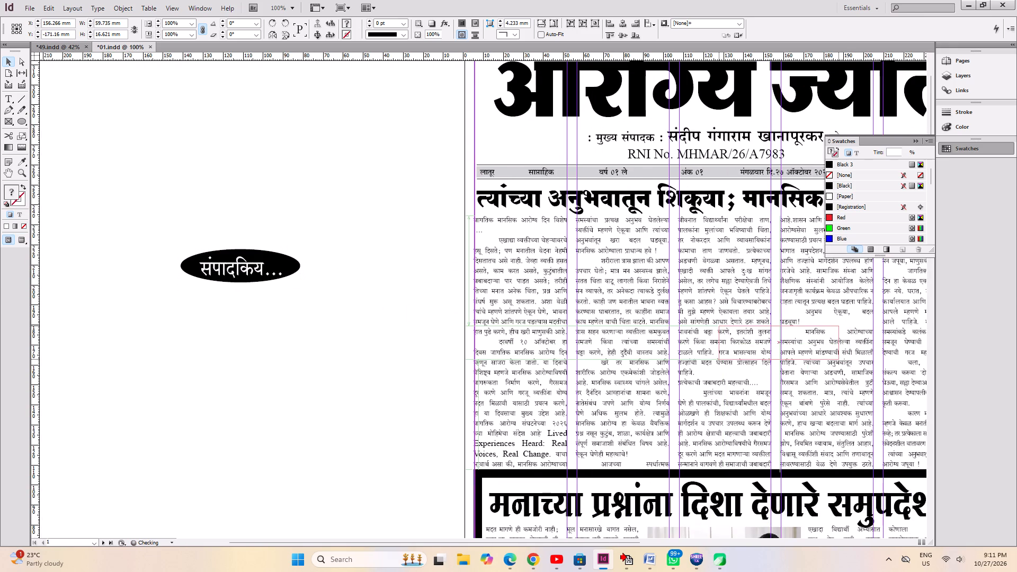
left_click_drag(787, 345, 787, 345)
key("ctrl+1")
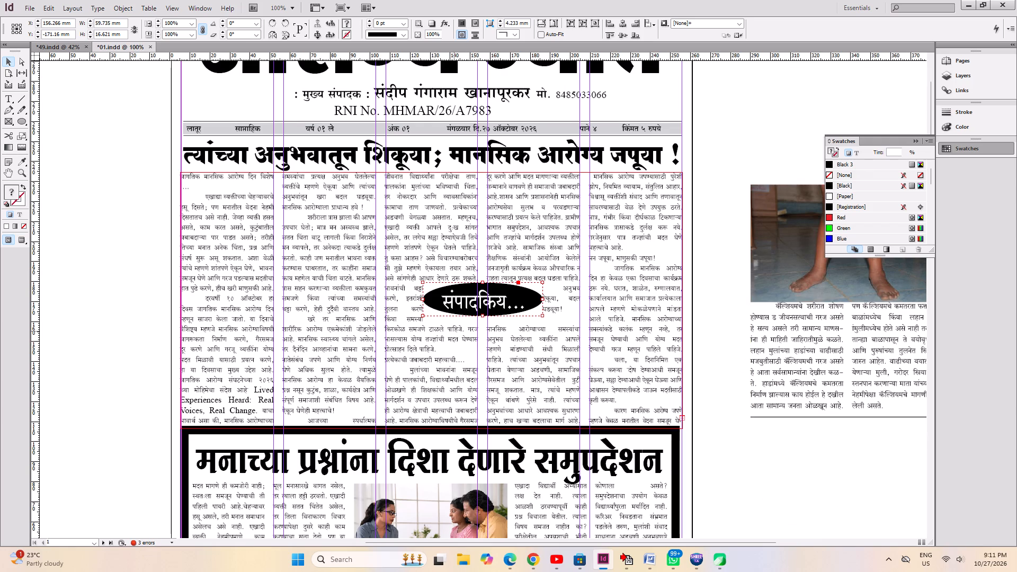
key("Down")
key("Down")
key("Down")
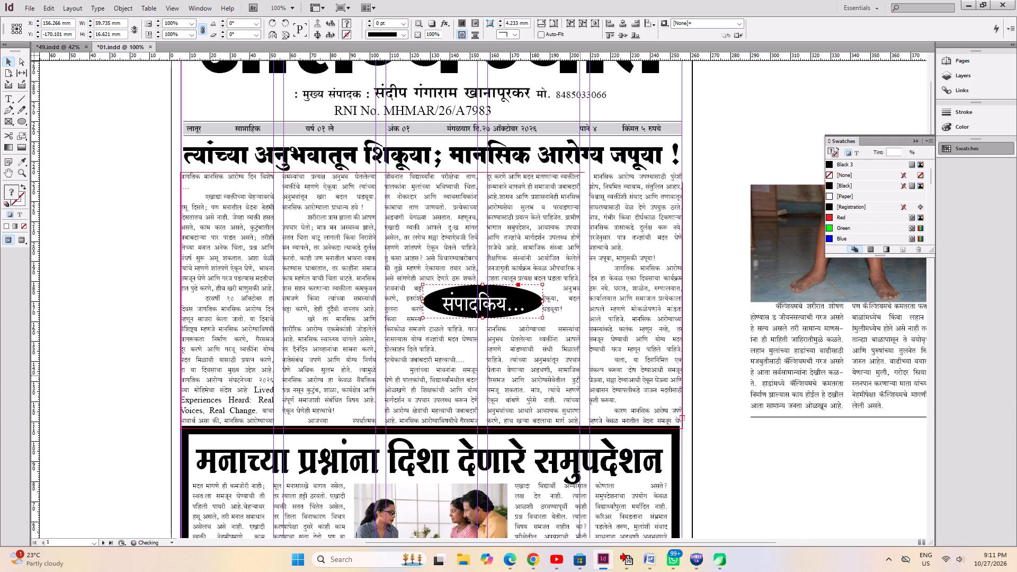
Show the hidden system tray icons.
left_click(890, 565)
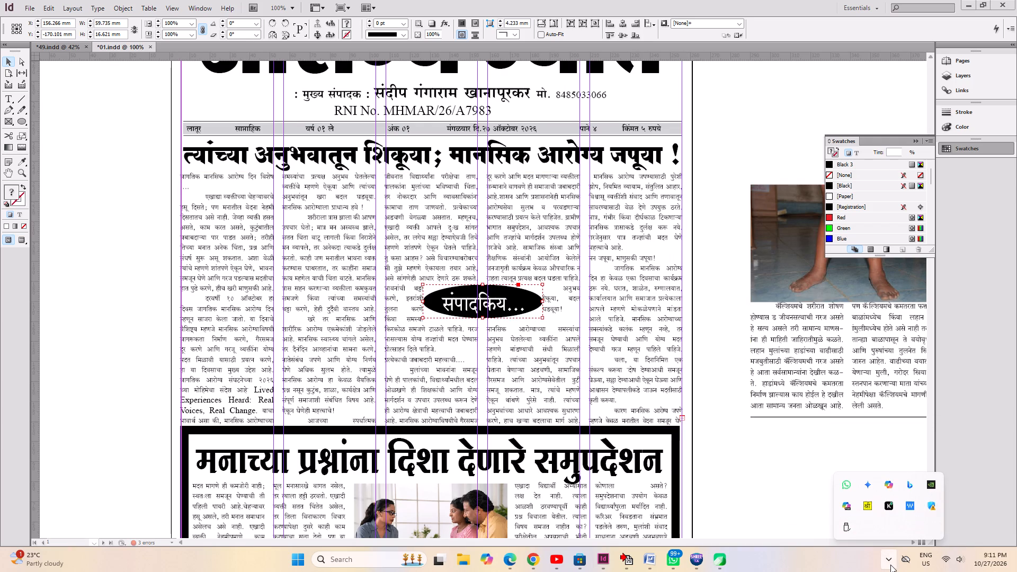
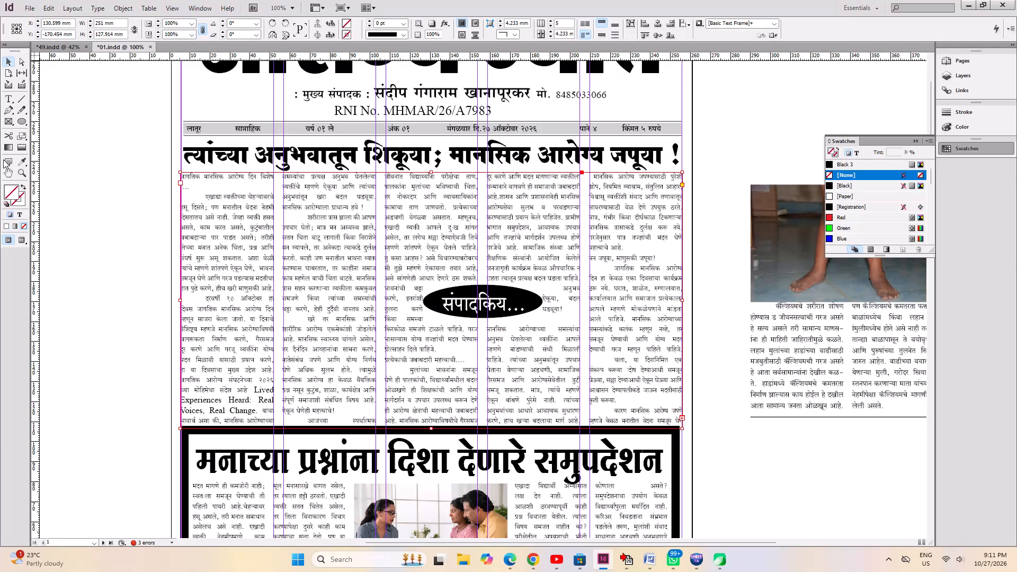
Tighten the tracking to -20 on the lead article's fourth-column text around the संपादकिय heading.
left_click(7, 96)
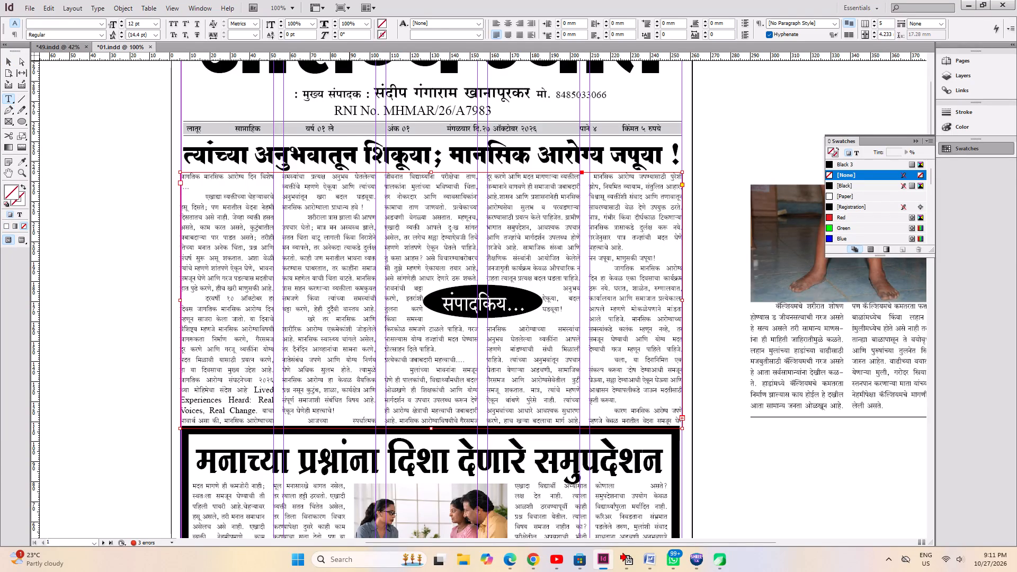
left_click(349, 412)
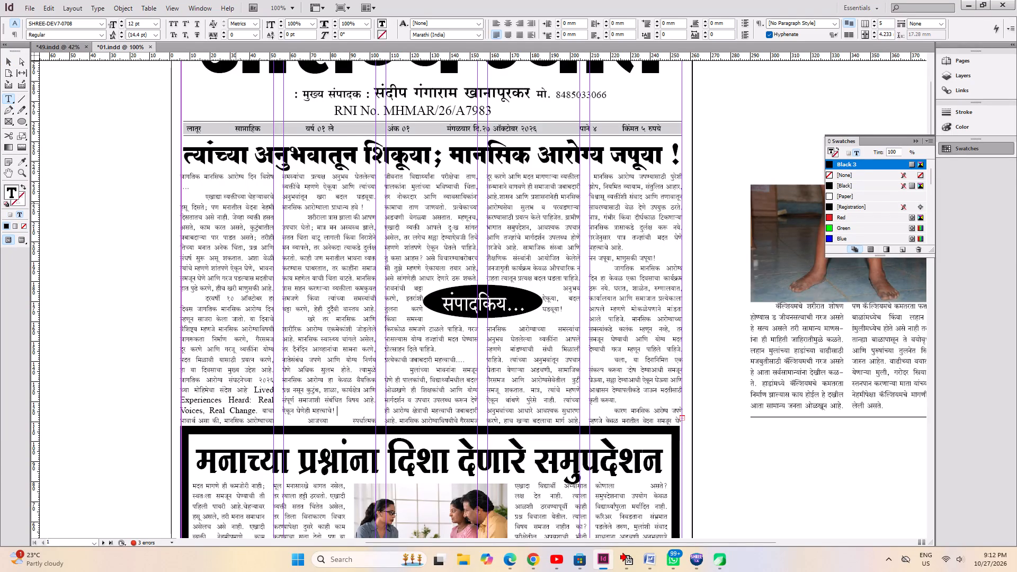
left_click(201, 302)
left_click_drag(528, 196, 560, 368)
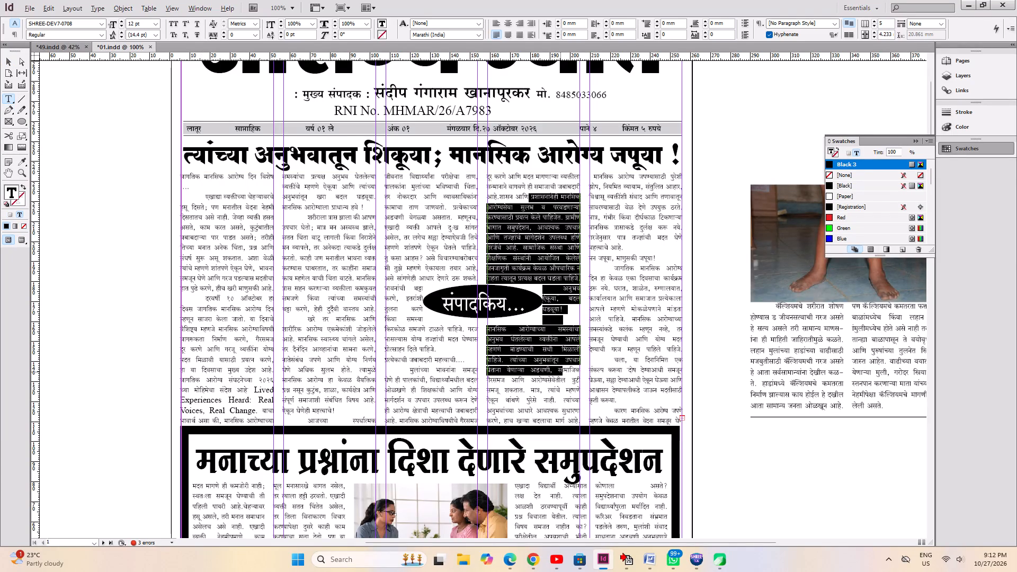
key("alt+Left")
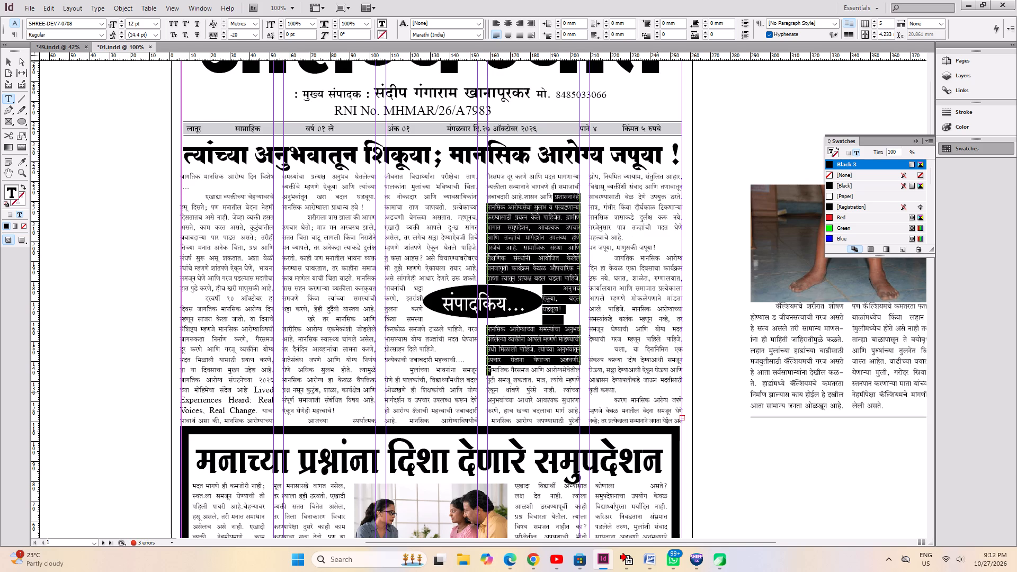
Join the paragraph starting कारण मानसिक आरोग्य to the preceding कृती करूया. in the lead article's last column, and save the document.
left_click(656, 391)
key("Delete")
key("Delete")
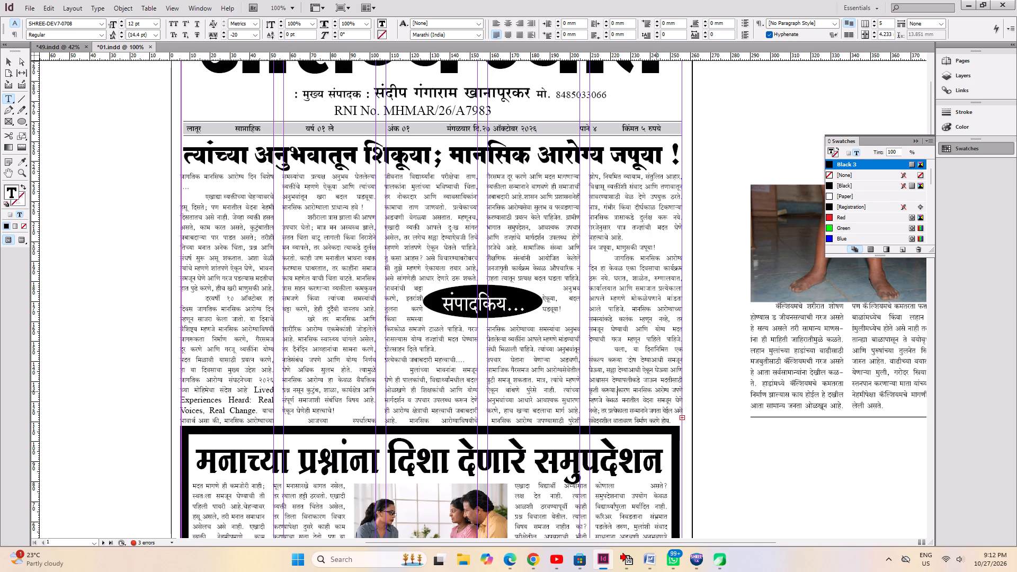
key("ctrl+s")
Examine the lead article's five columns and the text wrap around the संपादकिय heading at 200% zoom.
left_click(258, 256)
key("ctrl+2")
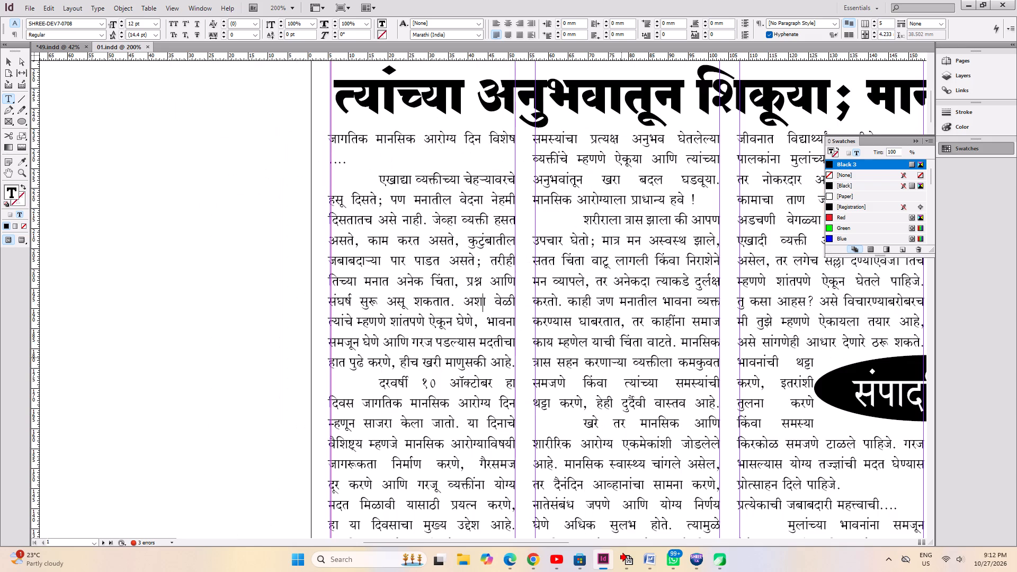
left_click_drag(605, 350, 451, 247, "alt")
left_click_drag(592, 345, 460, 333, "alt")
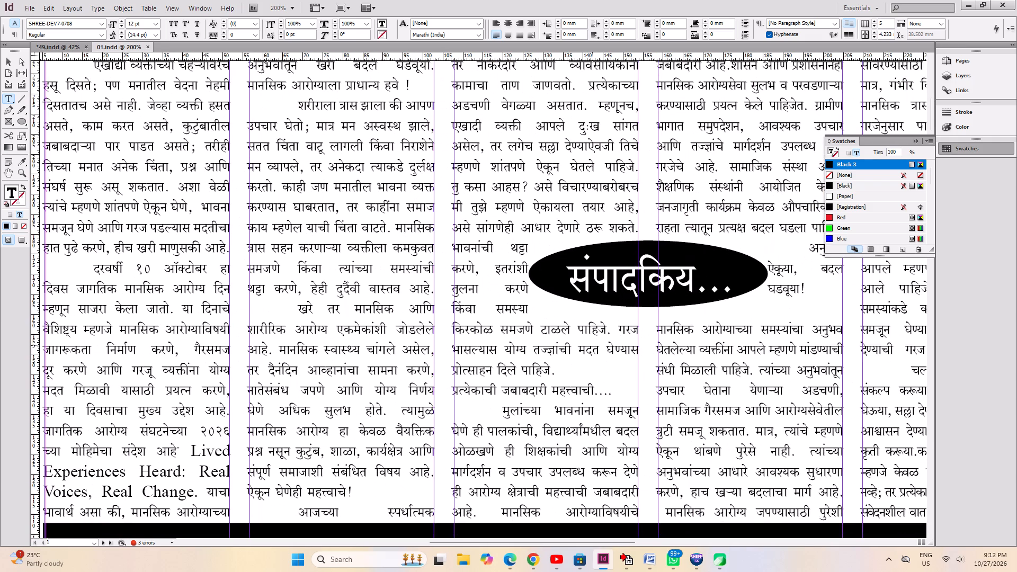
left_click_drag(619, 365, 361, 329, "alt")
left_click_drag(554, 325, 549, 493, "alt")
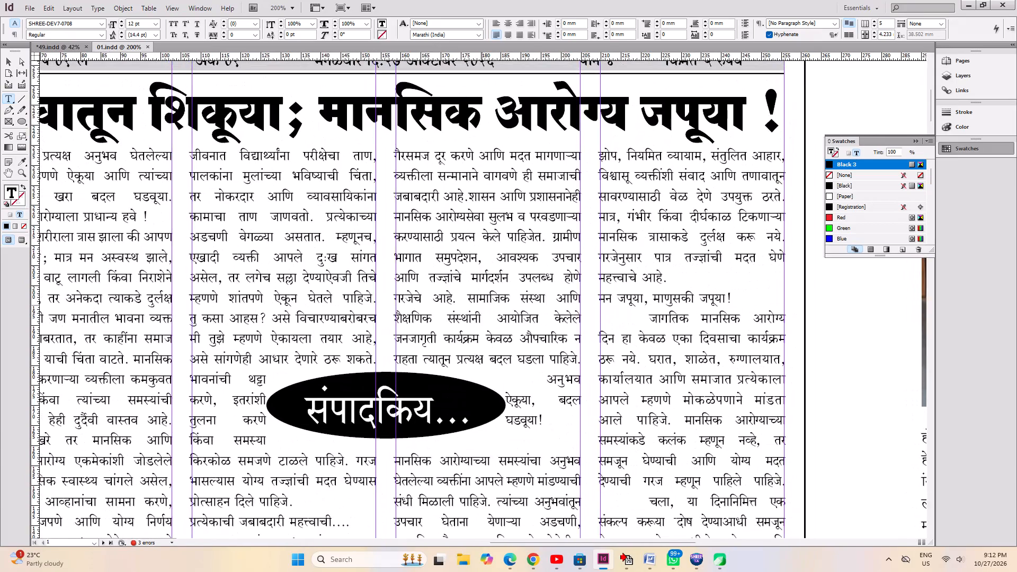
left_click_drag(502, 316, 716, 386, "alt")
left_click_drag(573, 342, 441, 354, "alt")
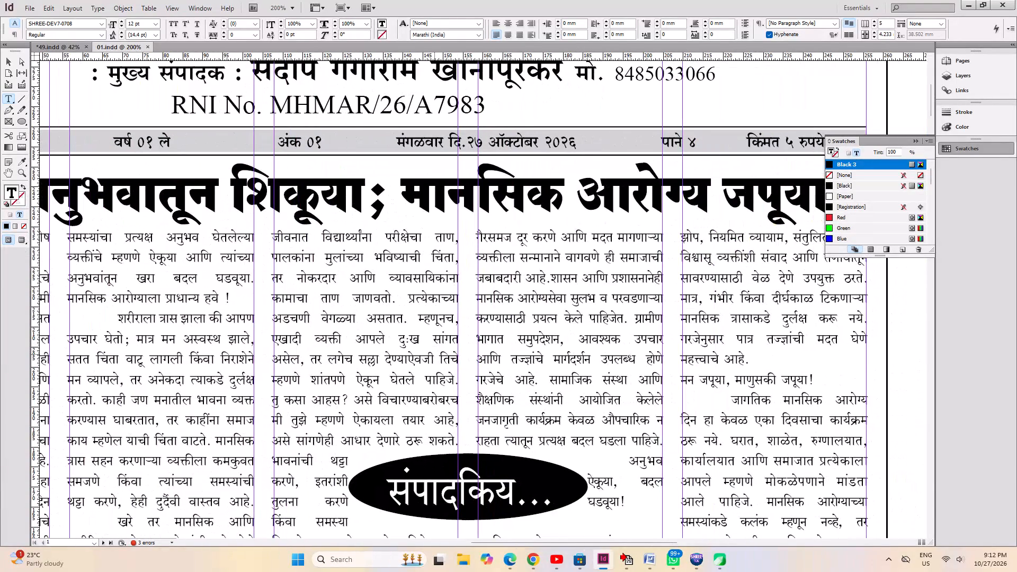
left_click_drag(410, 391, 373, 202, "alt")
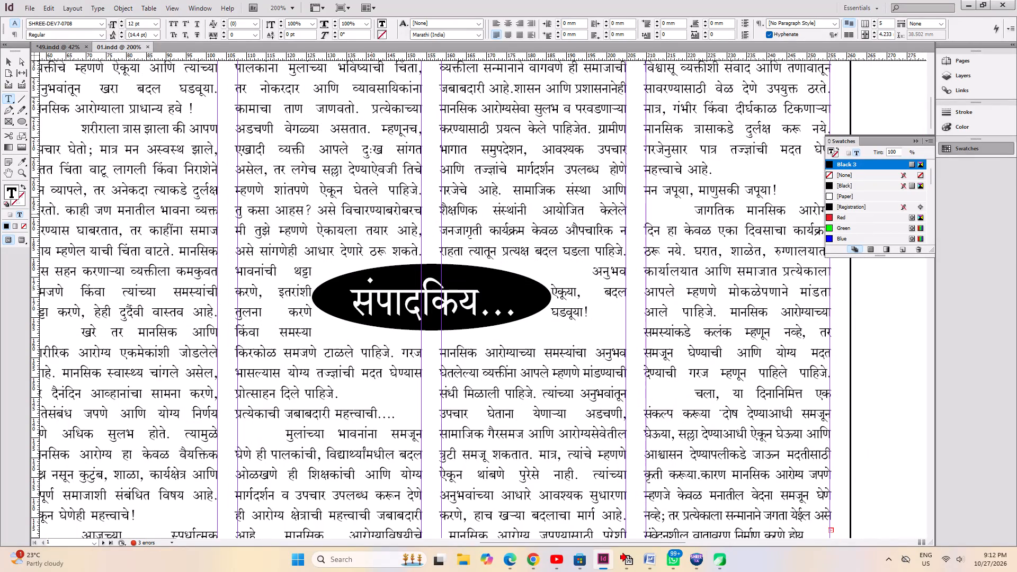
left_click_drag(394, 380, 377, 291, "alt")
left_click_drag(364, 348, 536, 431, "alt")
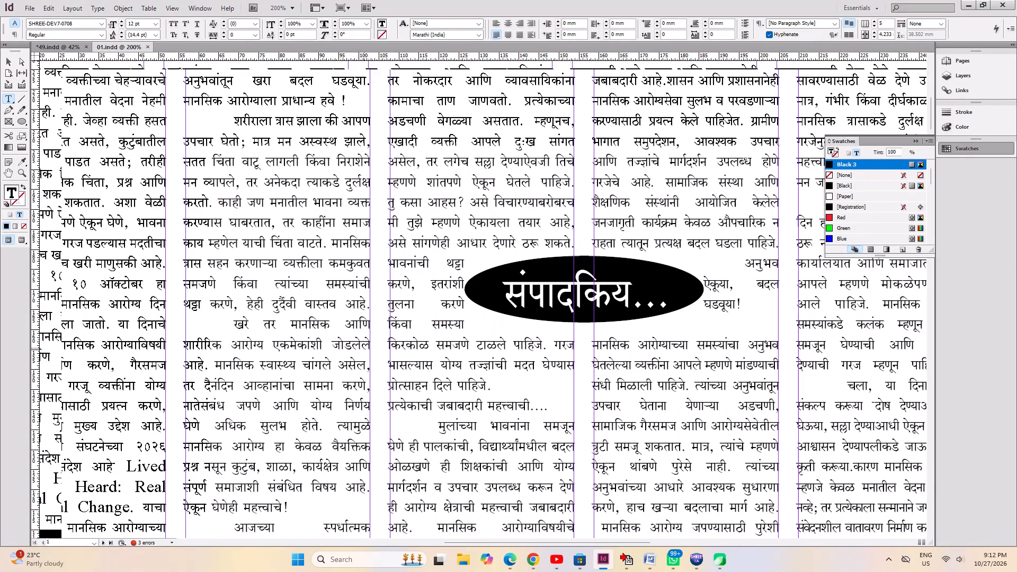
left_click_drag(536, 431, 534, 429, "alt")
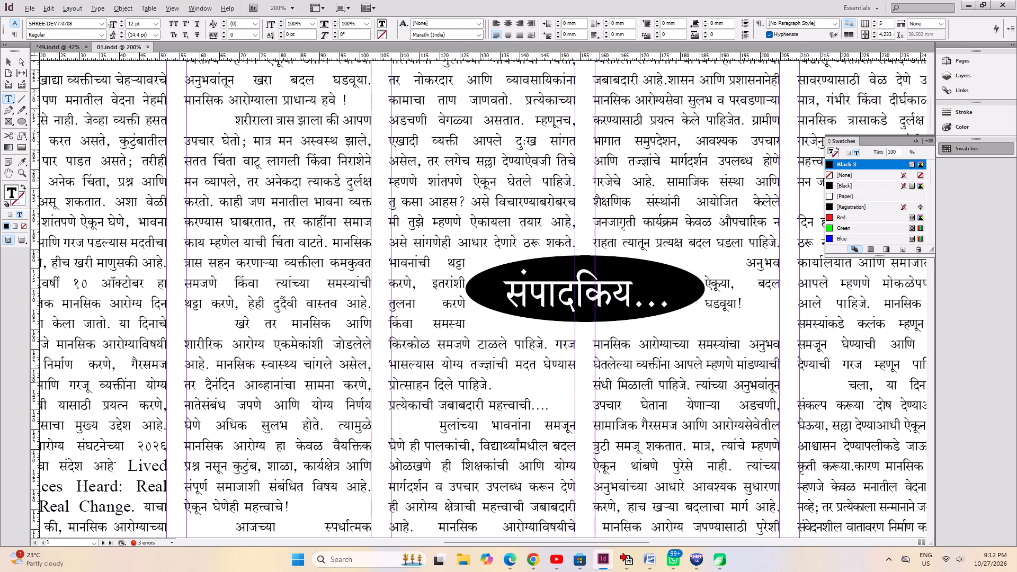
left_click_drag(197, 428, 427, 423, "alt")
left_click_drag(320, 274, 298, 449, "alt")
left_click(298, 449, "alt")
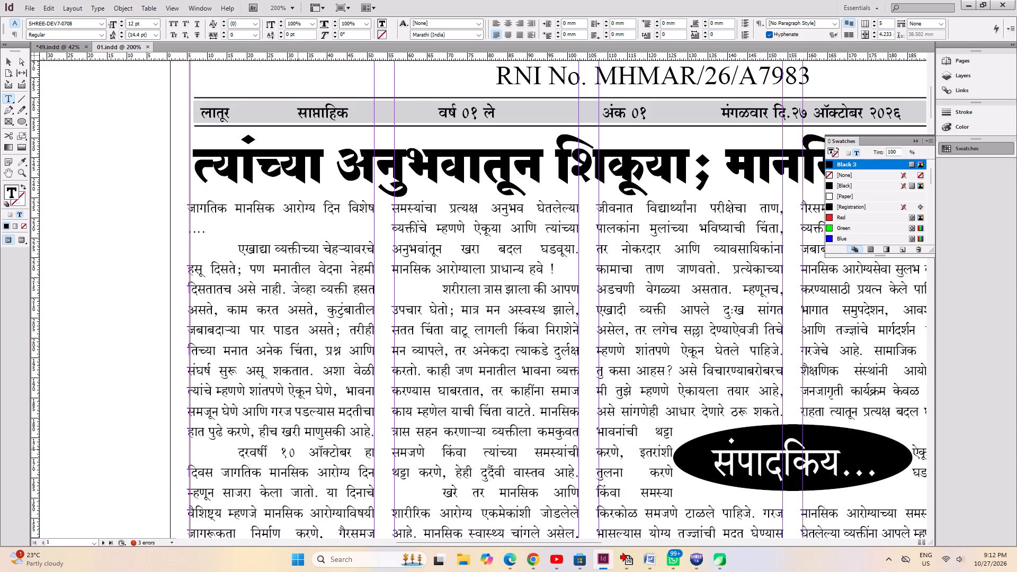
Set the subheading मानसिक आरोग्याला प्राधान्य हवे ! in the lead article's second column to the bolder SHREE-DEV7-0709 font.
left_click_drag(561, 269, 391, 269)
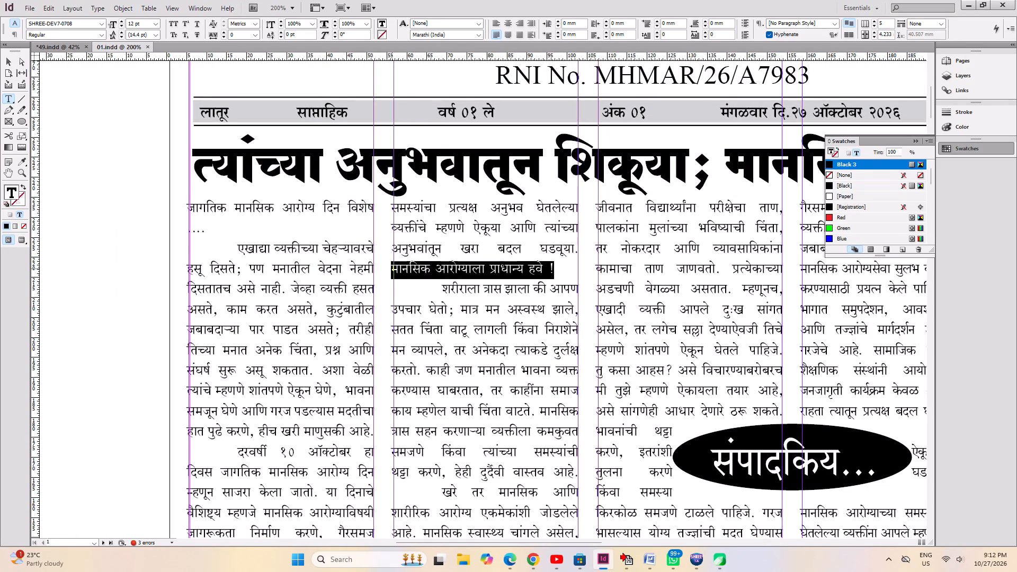
left_click_drag(391, 269, 388, 269)
left_click(388, 269)
left_click_drag(392, 269, 555, 273)
key("ctrl+t")
key("Down")
key("ctrl+t")
left_click(434, 342)
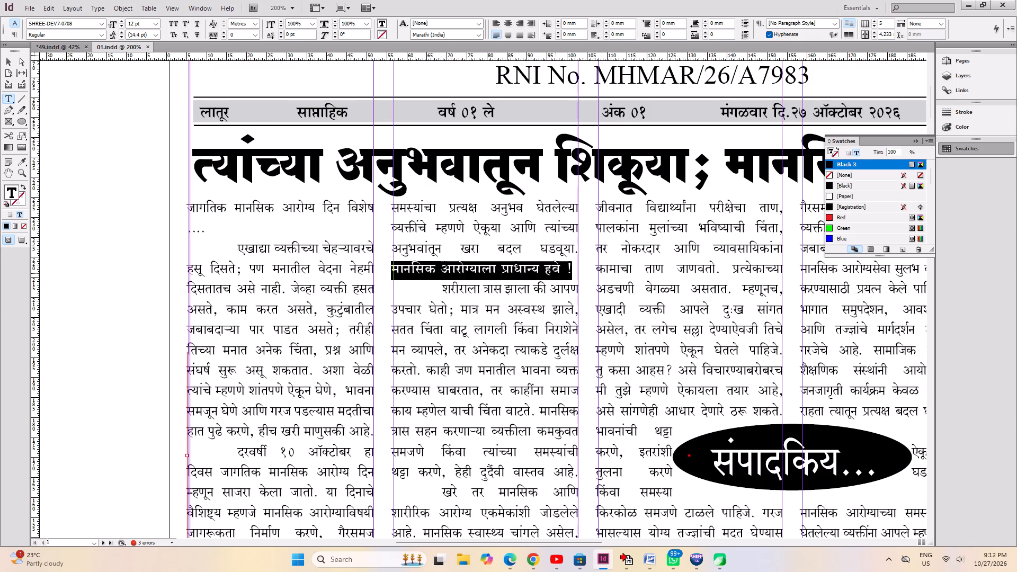
Set the subheading ऐकून घेणेही महत्त्वाचे! near the bottom of the second column to SHREE-DEV7-0709.
scroll(434, 350, "down", 8)
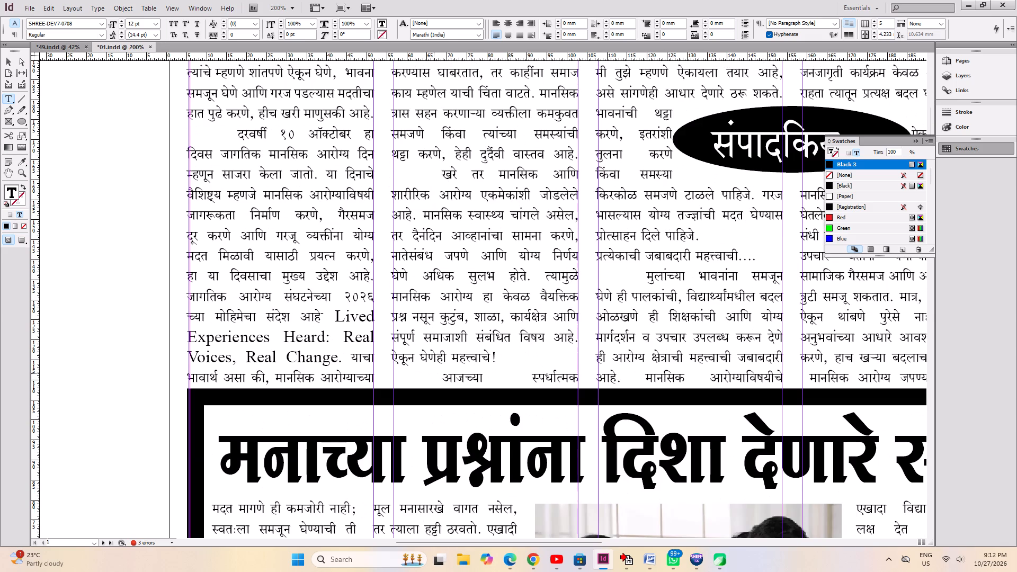
left_click_drag(507, 359, 384, 361)
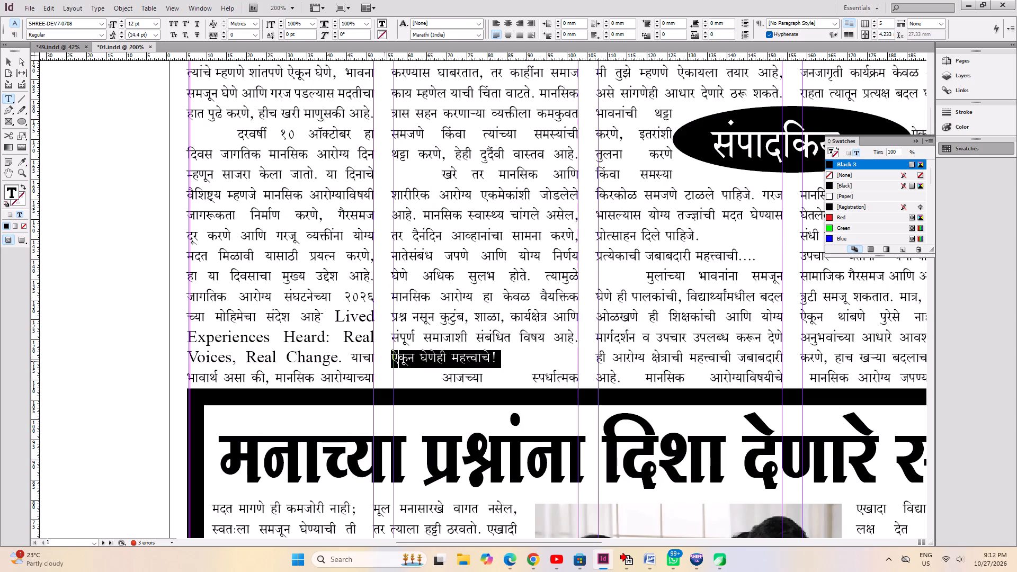
key("ctrl+t")
key("Down")
key("ctrl+t")
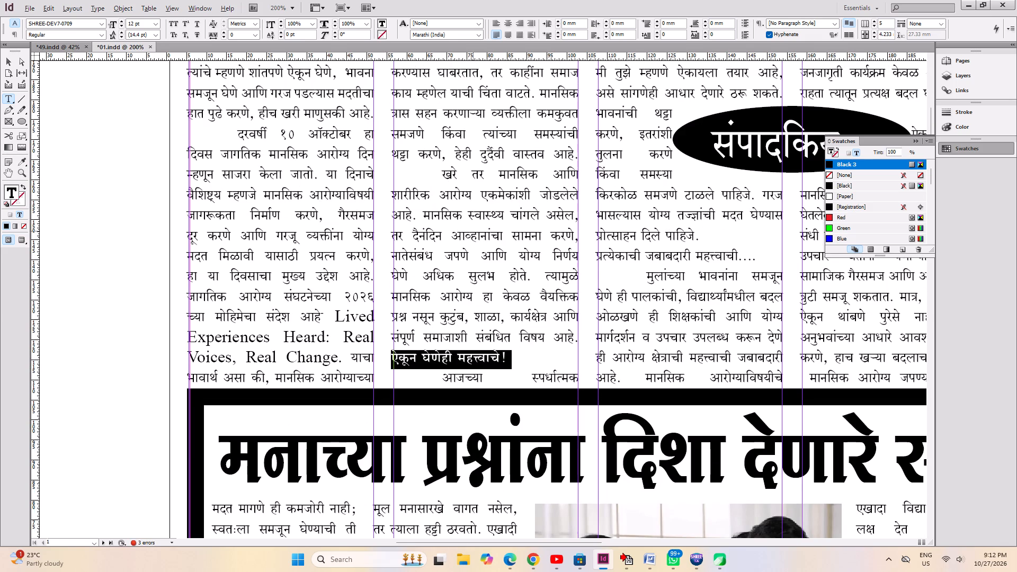
Set the subheading प्रत्येकाची जबाबदारी महत्त्वाची.... in the lead article's third column to SHREE-DEV7-0709.
left_click_drag(471, 224, 288, 423, "alt")
left_click_drag(444, 440, 385, 381, "alt")
left_click_drag(352, 397, 355, 398)
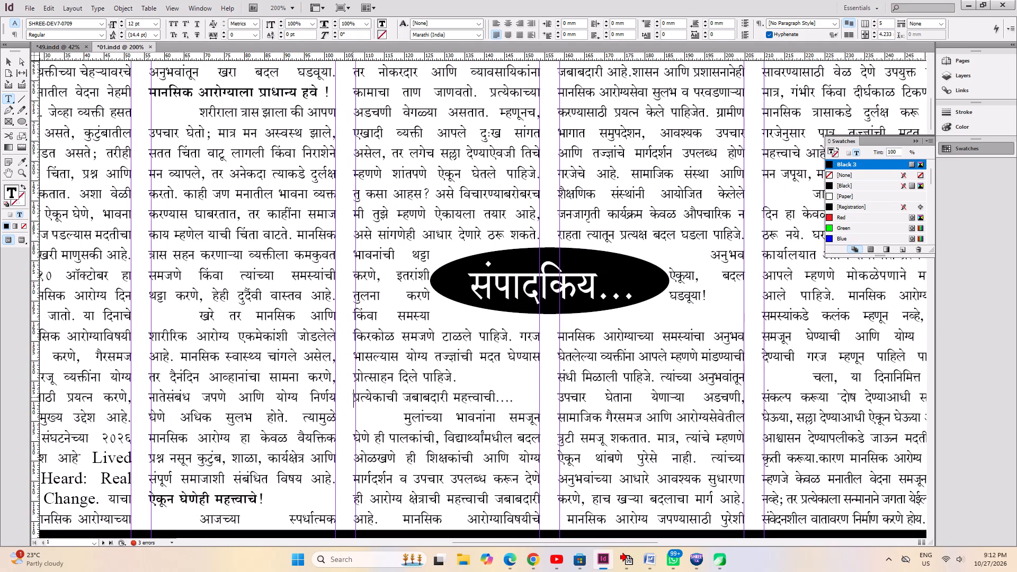
left_click_drag(355, 398, 514, 398)
key("ctrl+t")
key("Down")
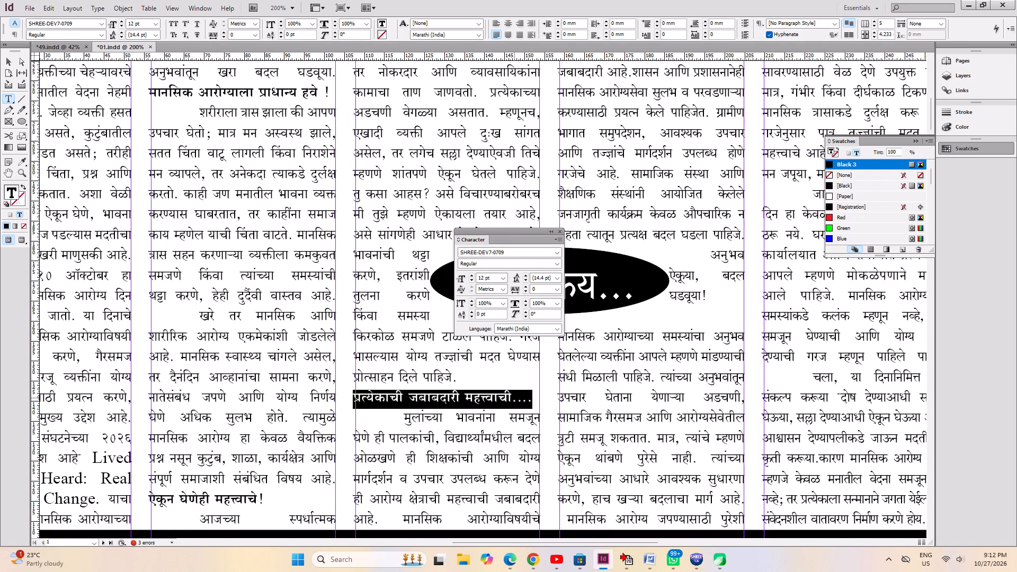
left_click(560, 233)
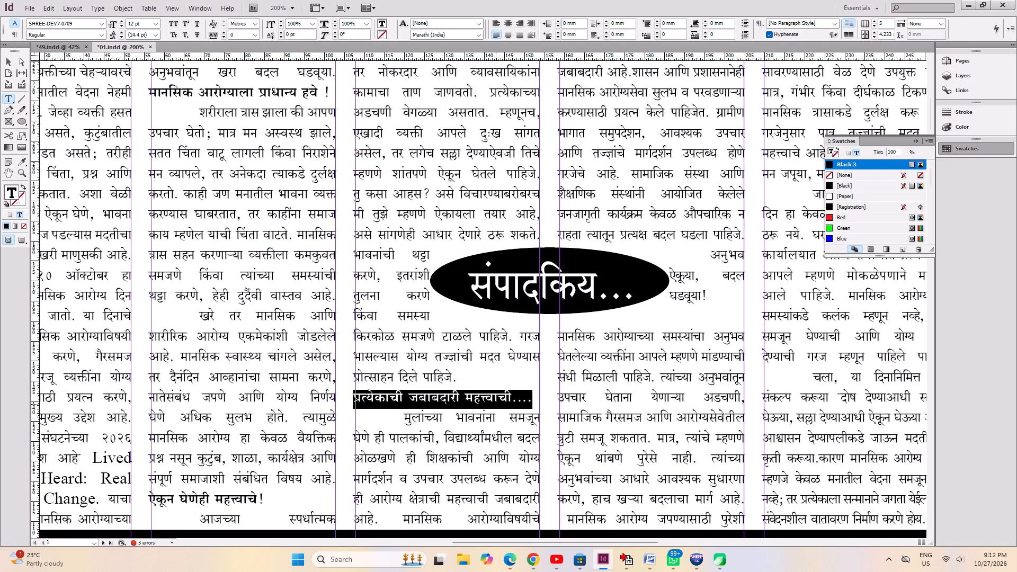
Set the phrase अनुभव ऐकूया, बदल घडवूया! beside the संपादकिय ellipse in the fourth column to SHREE-DEV7-0709.
left_click_drag(741, 404, 613, 420, "alt")
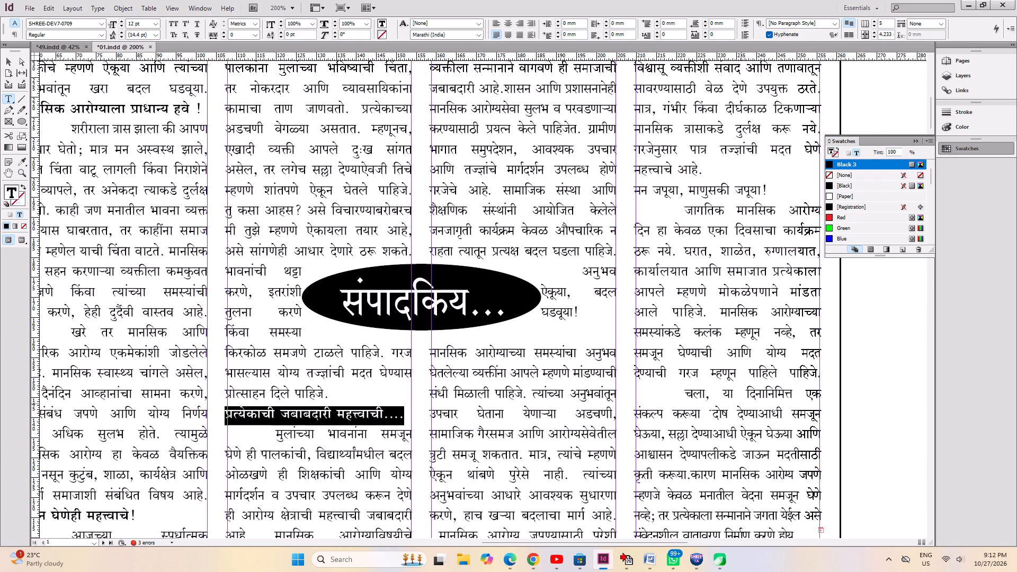
left_click_drag(613, 420, 575, 422, "alt")
left_click_drag(545, 268, 572, 319)
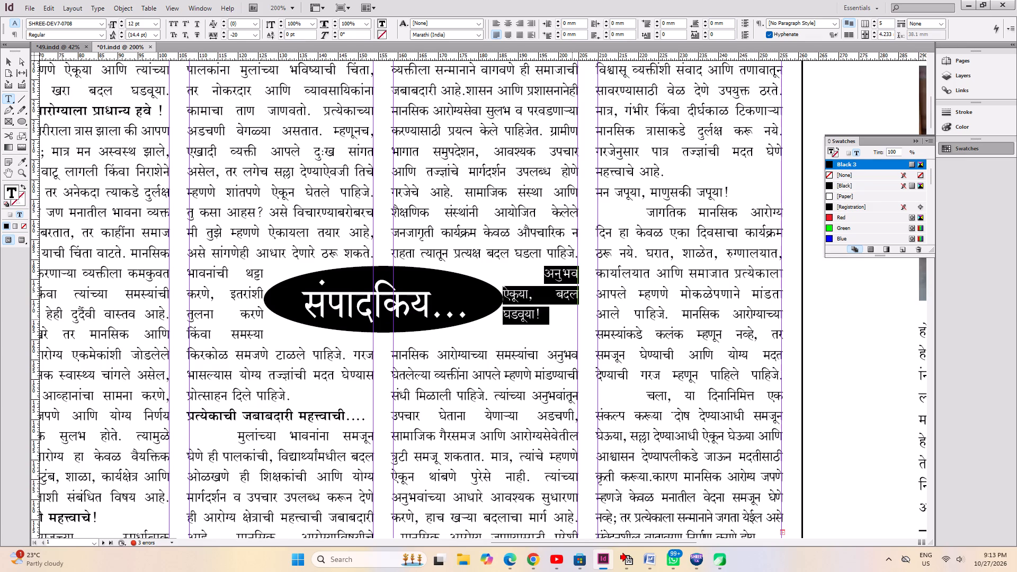
key("ctrl+t")
key("Down")
key("ctrl+t")
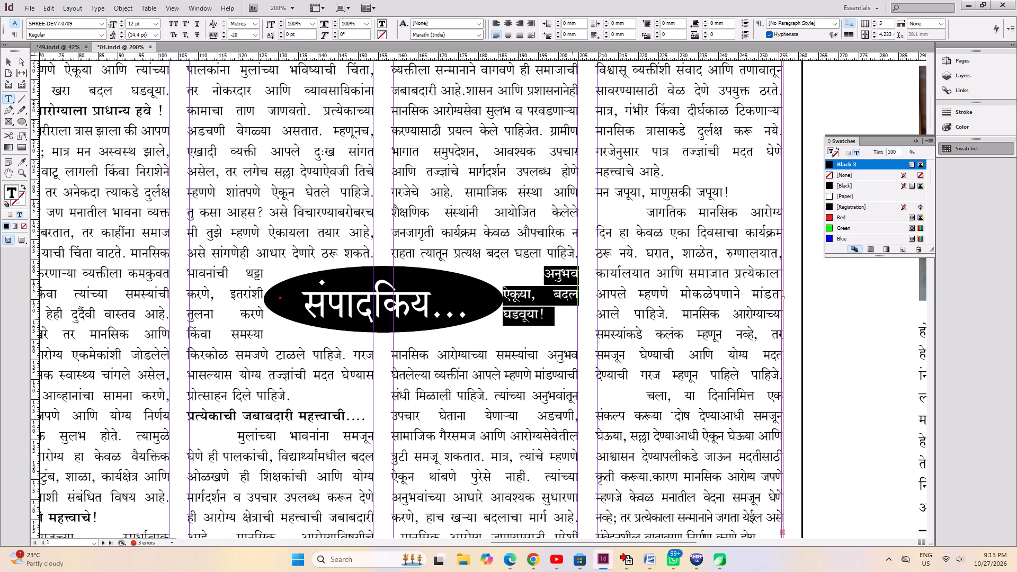
Set the subheading मन जपूया, माणुसकी जपूया! in the lead article's fifth column to SHREE-DEV7-0709.
left_click_drag(747, 192, 579, 192)
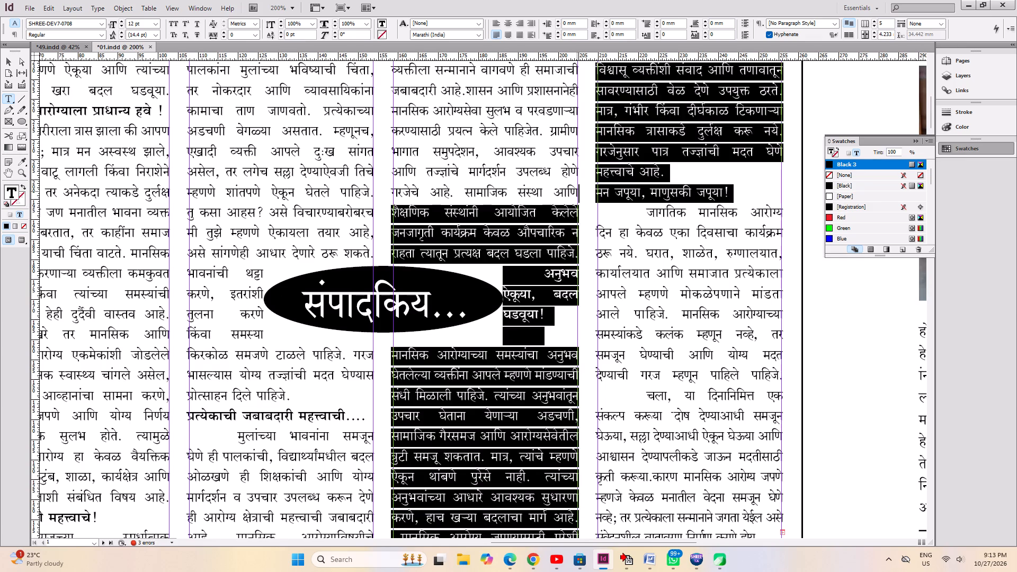
left_click_drag(579, 192, 595, 204)
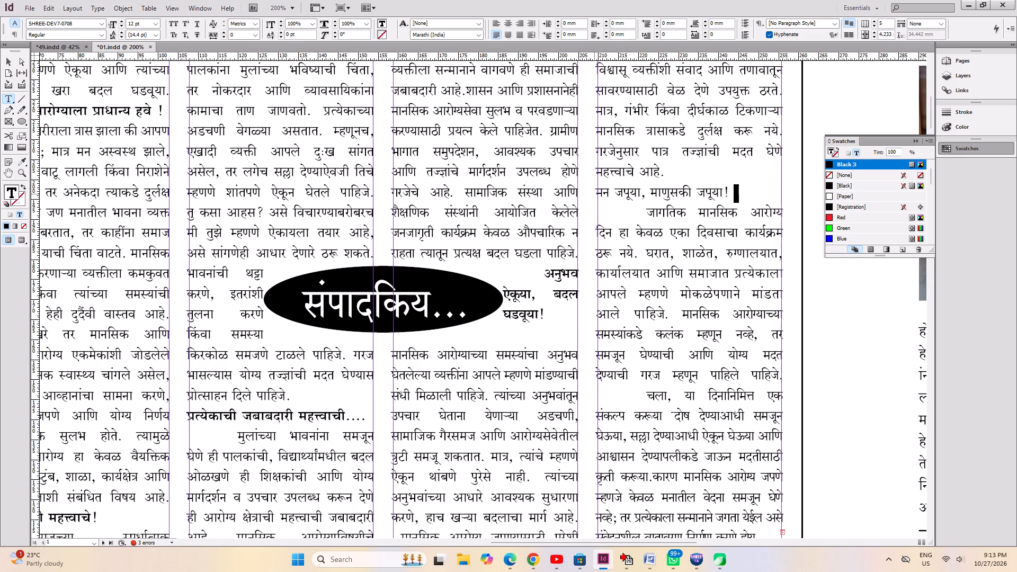
left_click(594, 194, "shift")
key("ctrl+t")
key("Down")
key("ctrl+t")
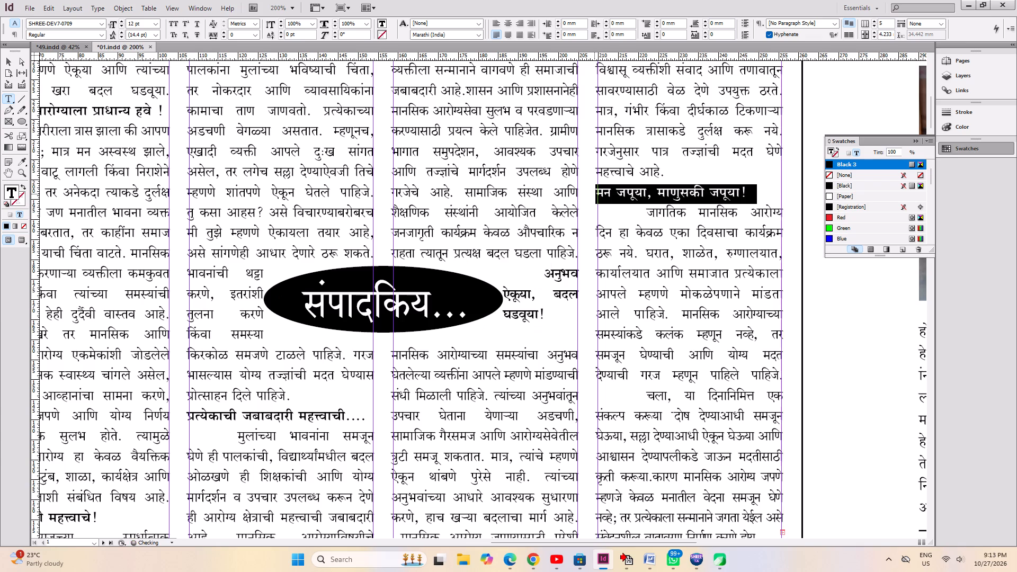
Examine the समुपदेशन article at the bottom of page 1, the end of the lead article and the neighbouring calcium article.
left_click_drag(479, 229, 498, 20, "alt")
left_click_drag(358, 359, 432, 150, "alt")
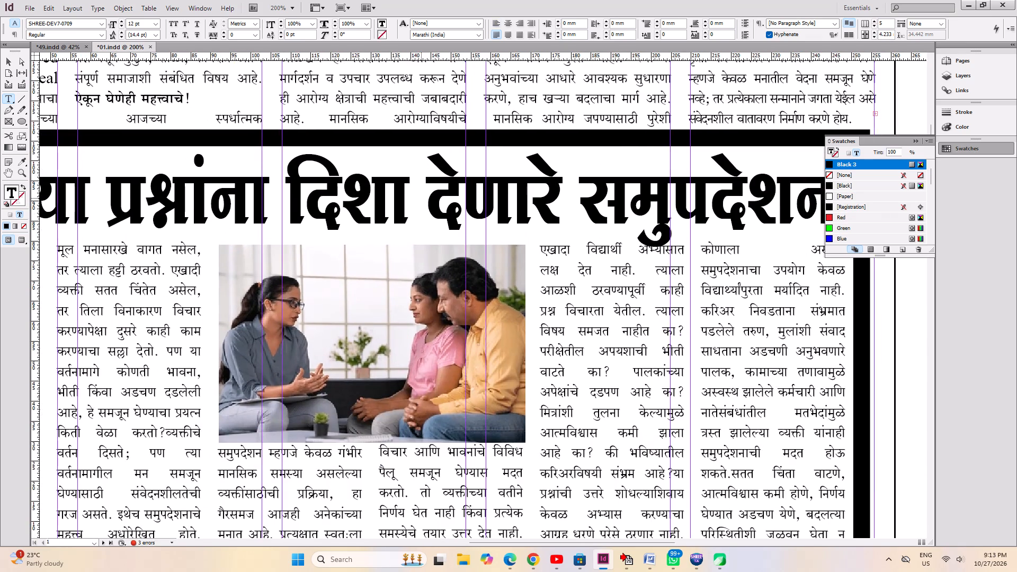
left_click_drag(401, 218, 493, 117, "alt")
left_click_drag(406, 315, 450, 174, "alt")
left_click_drag(377, 324, 423, 344, "alt")
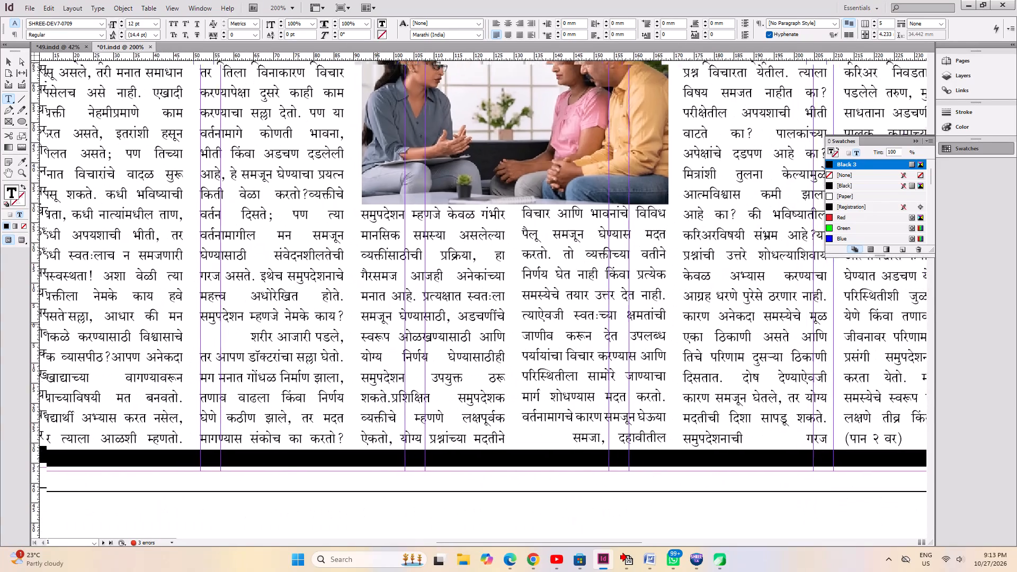
left_click_drag(423, 344, 507, 363, "alt")
left_click_drag(507, 363, 361, 334, "alt")
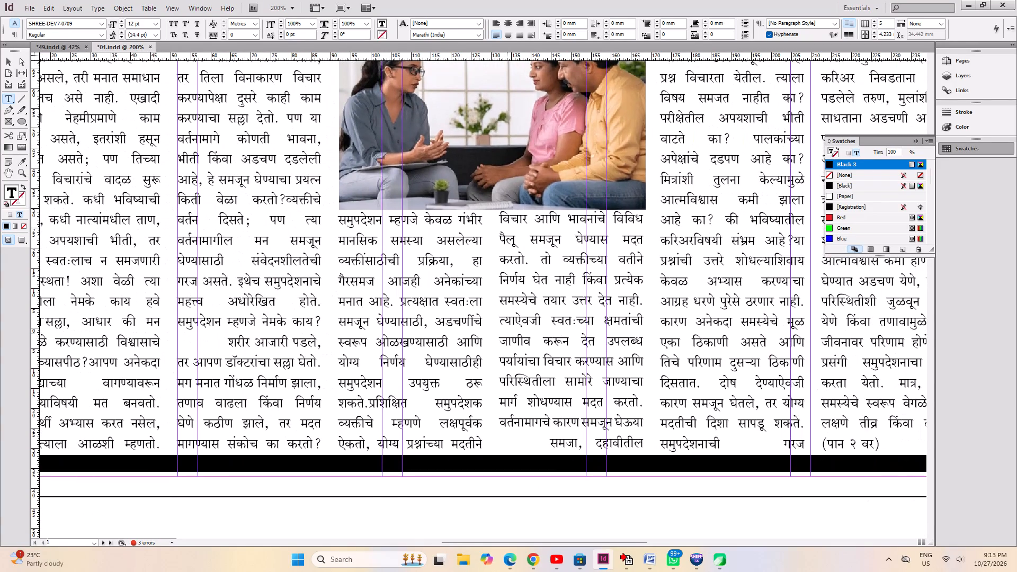
left_click_drag(599, 336, 26, 469, "alt")
left_click_drag(443, 312, 447, 486, "alt")
left_click_drag(433, 225, 242, 409, "alt")
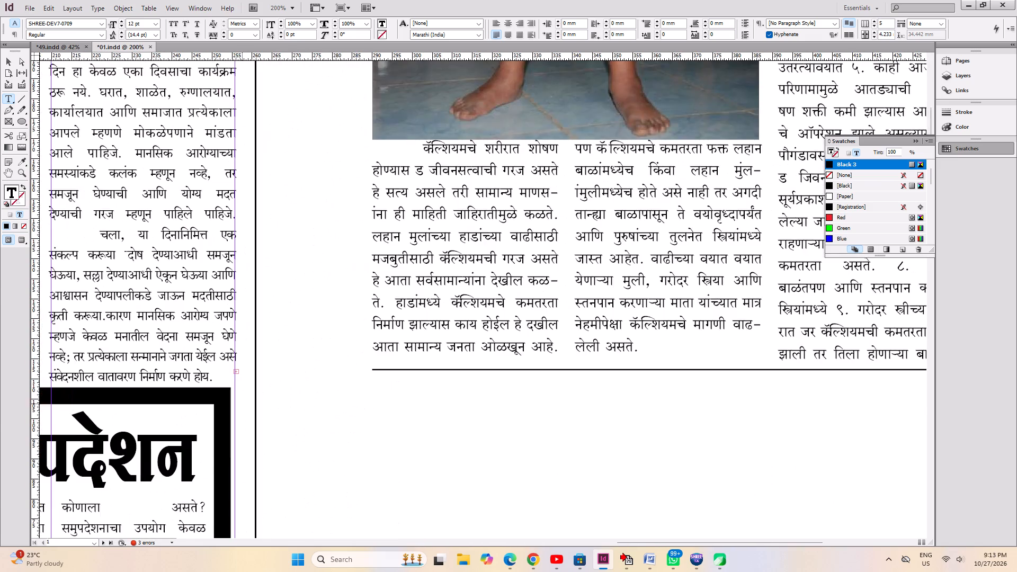
left_click_drag(196, 386, 281, 432, "alt")
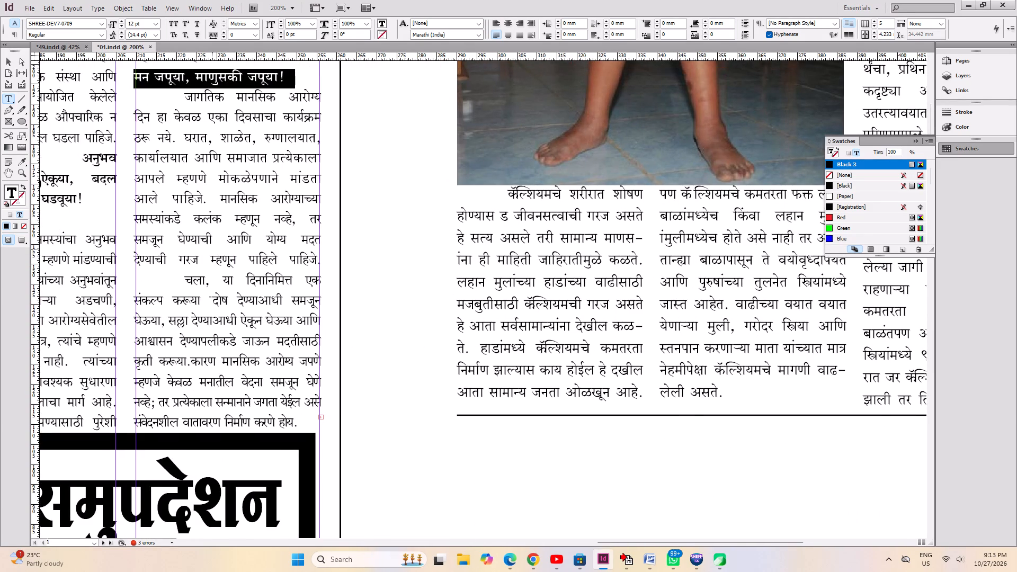
Join the paragraph beginning चला, या दिनानिमित्त in the lead article's last column to the preceding paragraph.
left_click_drag(192, 329, 243, 399, "alt")
left_click_drag(164, 359, 283, 435, "alt")
left_click_drag(223, 425, 391, 249, "alt")
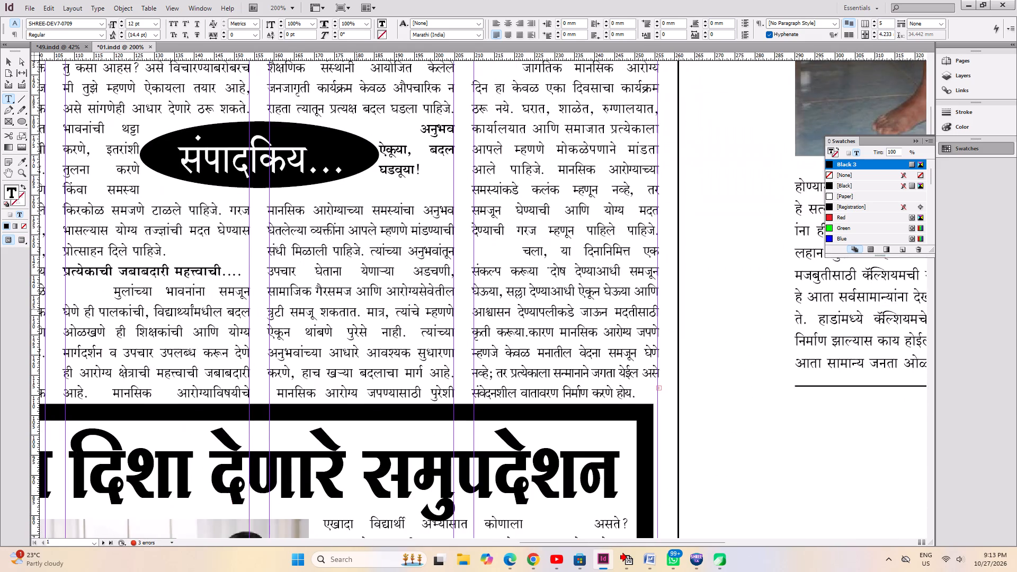
left_click_drag(283, 325, 686, 246, "alt")
left_click_drag(373, 311, 609, 421, "alt")
left_click_drag(441, 311, 342, 421, "alt")
left_click_drag(340, 415, 305, 290, "alt")
left_click_drag(550, 339, 266, 222, "alt")
left_click_drag(672, 263, 282, 364, "alt")
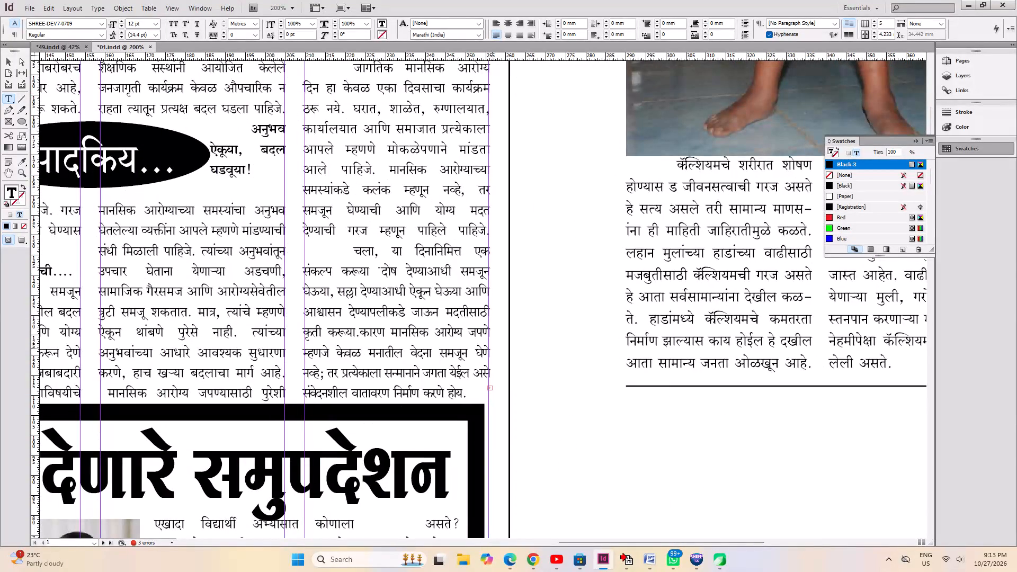
left_click(343, 254)
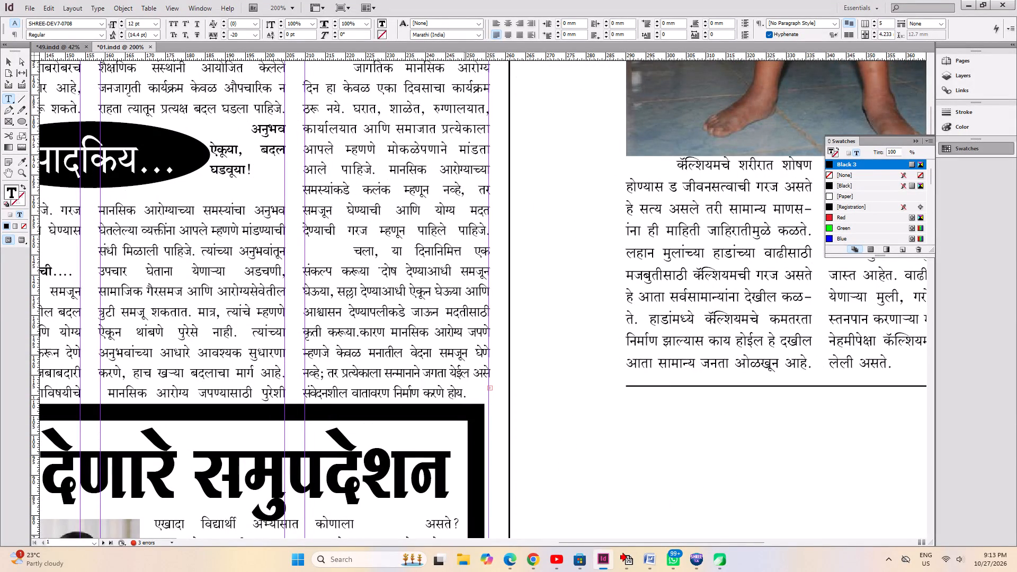
key("BackSpace")
key("BackSpace")
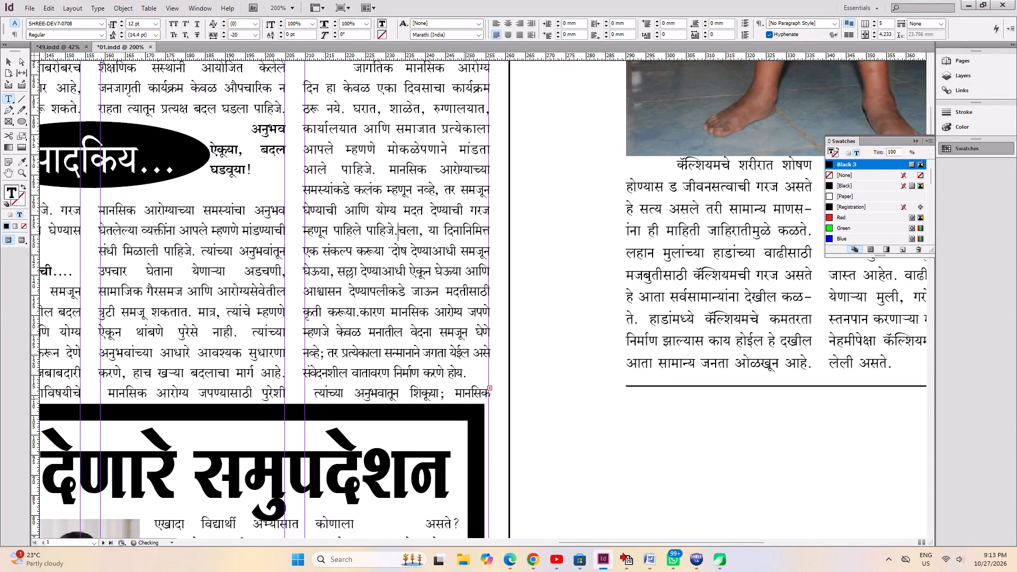
Flow the lead article's overset text into a new frame about 104 by 162 mm on the pasteboard beside page 1.
left_click(377, 381)
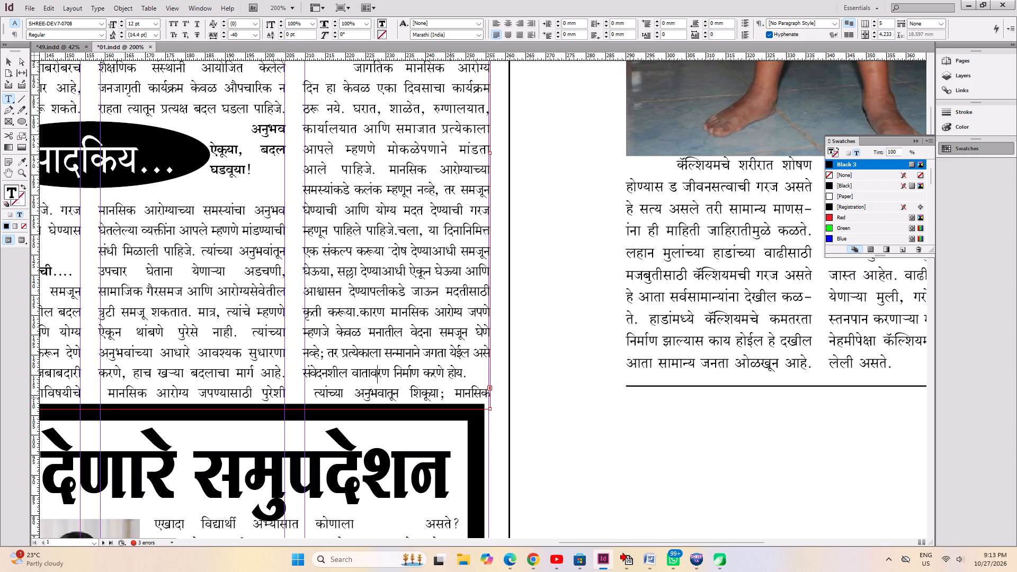
key("ctrl+0")
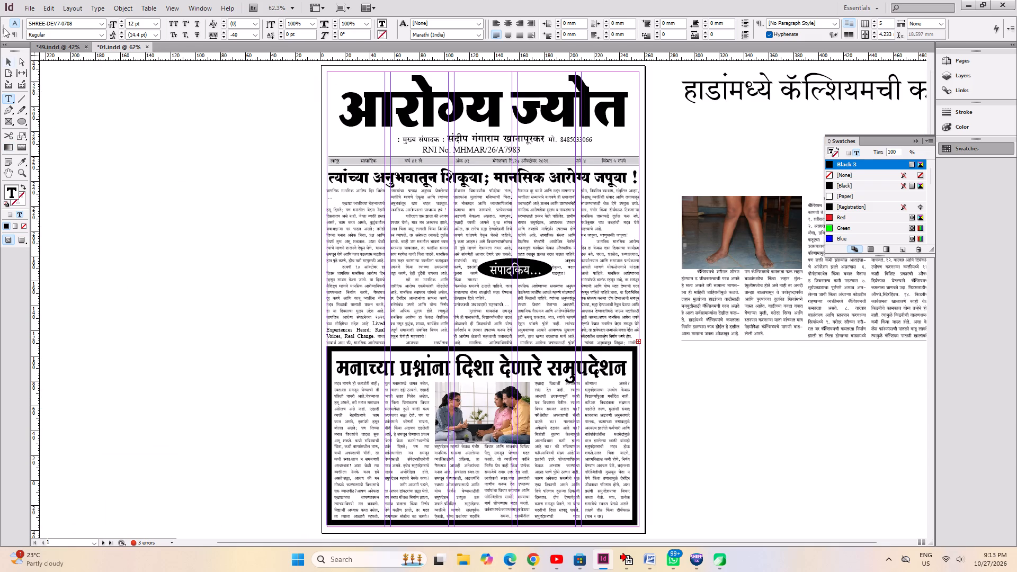
left_click(7, 60)
left_click(639, 341)
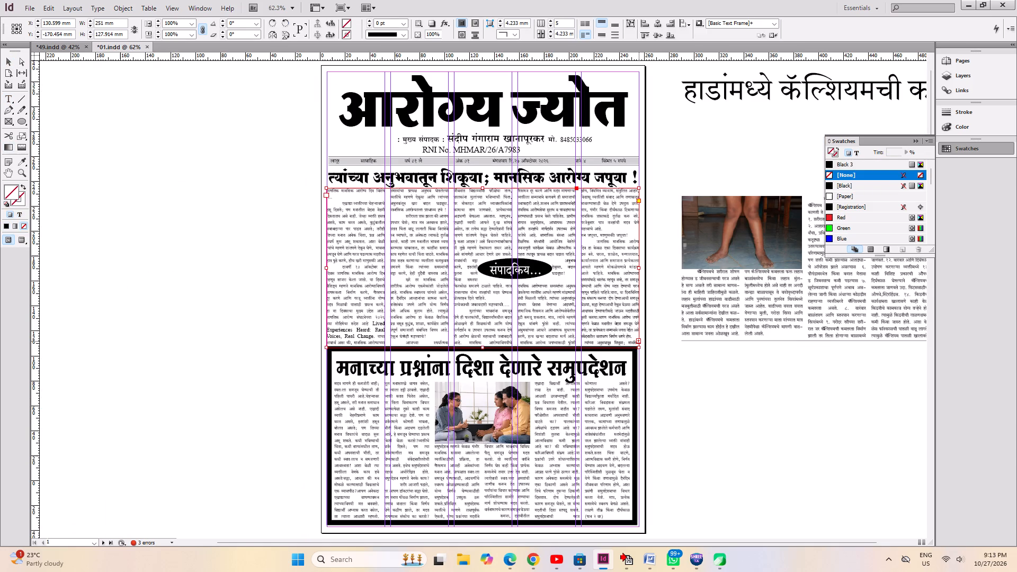
left_click_drag(146, 170, 275, 372)
left_click(216, 414)
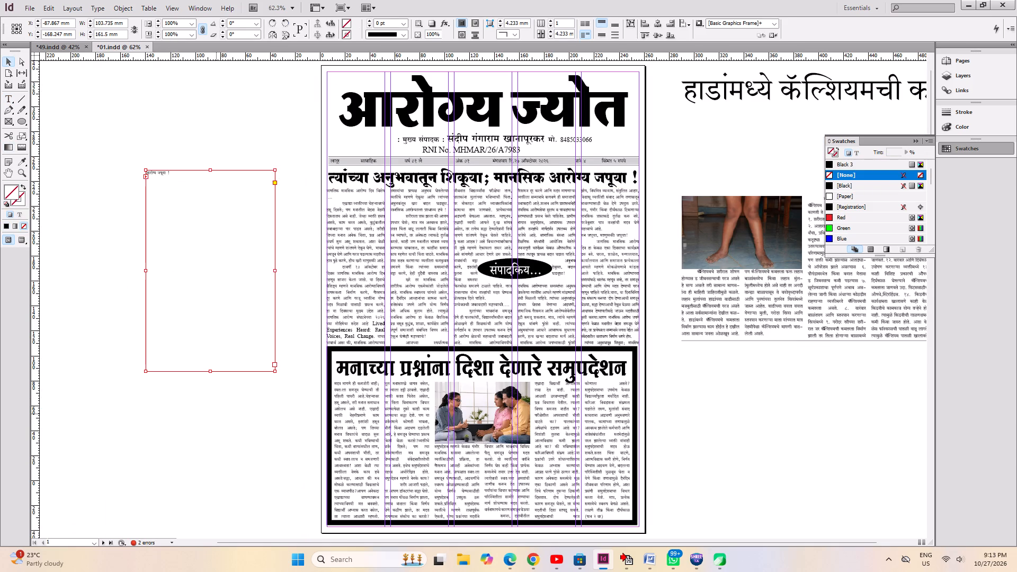
Shorten the trailing dots of the lead article's opening phrase जागतिक मानसिक आरोग्य दिन विशेष so it fits on one line.
left_click(604, 333)
key("ctrl+1")
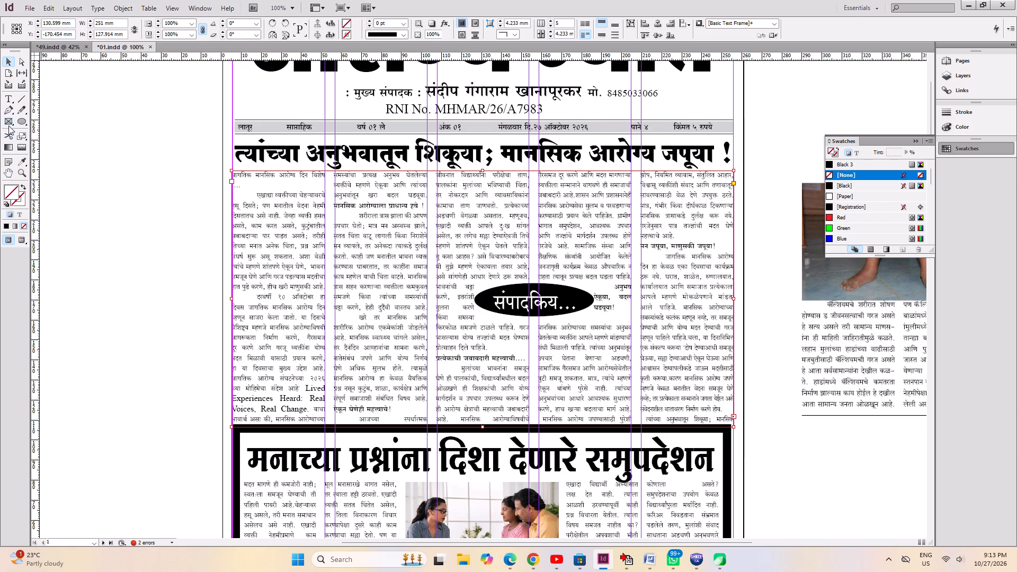
left_click(7, 99)
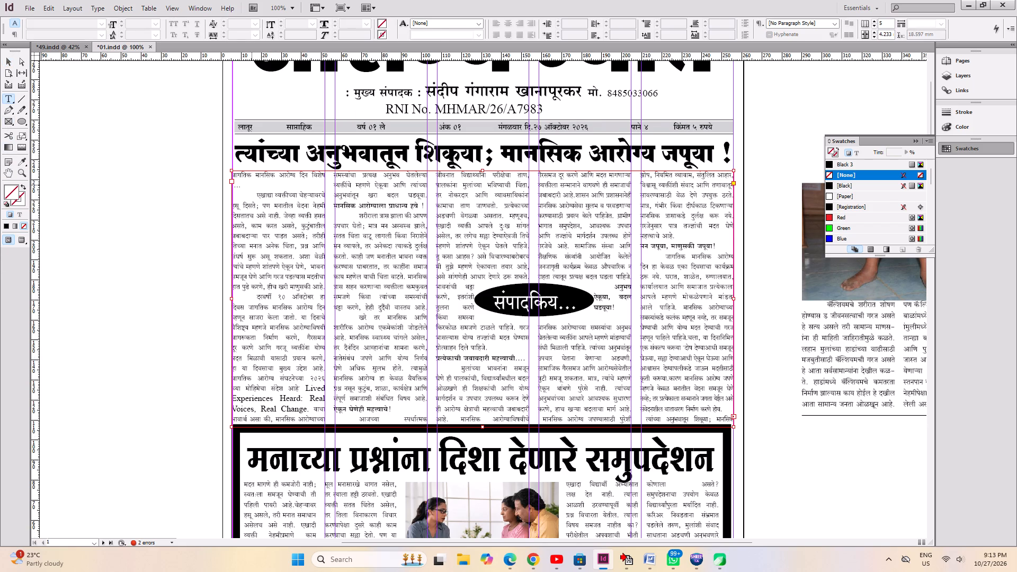
left_click(251, 184)
key("BackSpace")
key("BackSpace")
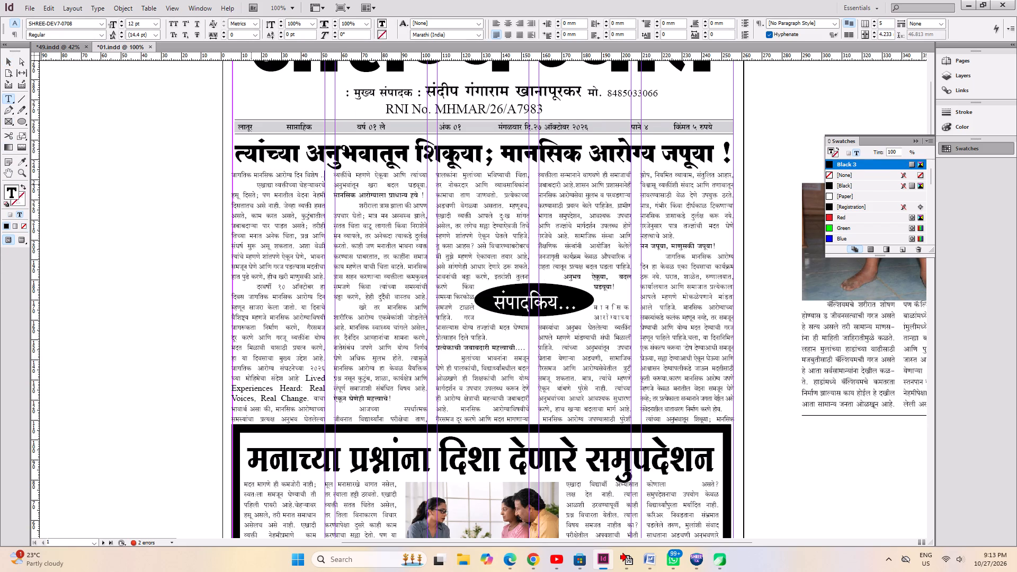
Remove the indent before the text दरवर्षी १० ऑक्टोबर in the lead article's first column.
left_click(249, 287)
key("BackSpace")
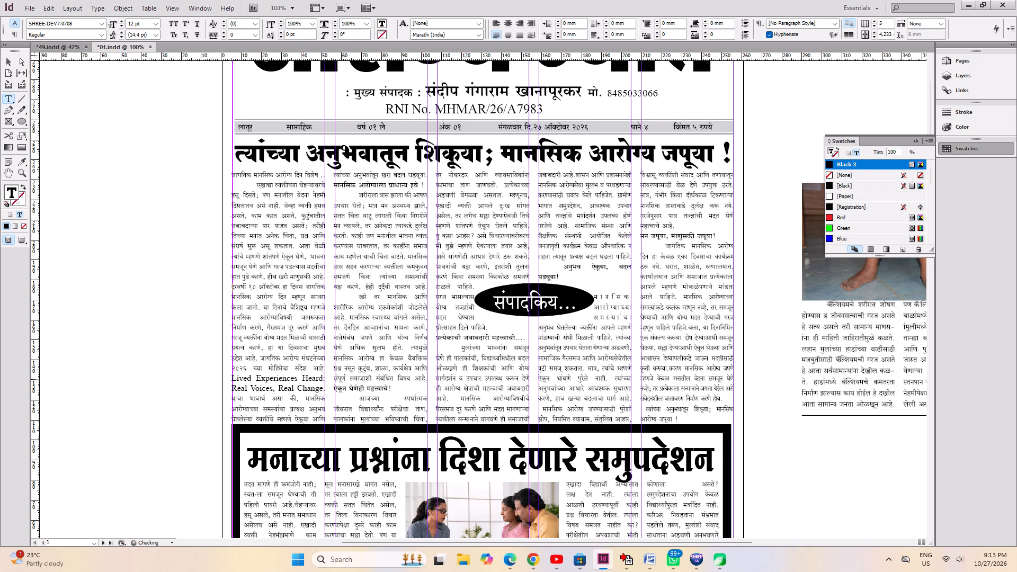
key("BackSpace")
Remove the indent of the lead article's closing phrase त्यांच्या अनुभवातून शिकूया; मानसिक आरोग्य जपूया ! and set it to SHREE-DEV7-0709.
left_click(648, 410)
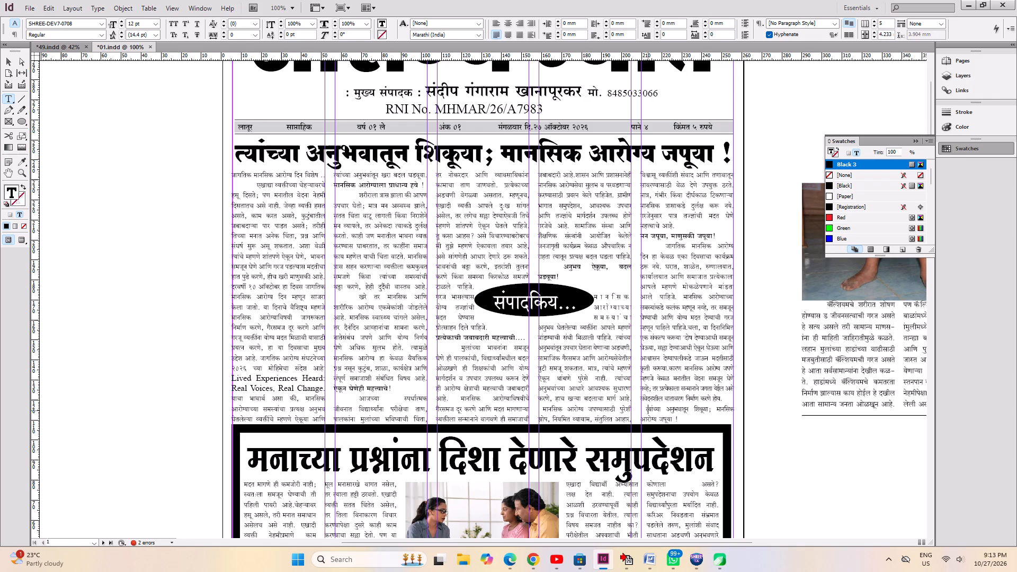
key("ctrl+2")
key("Left")
key("BackSpace")
key("shift+Down")
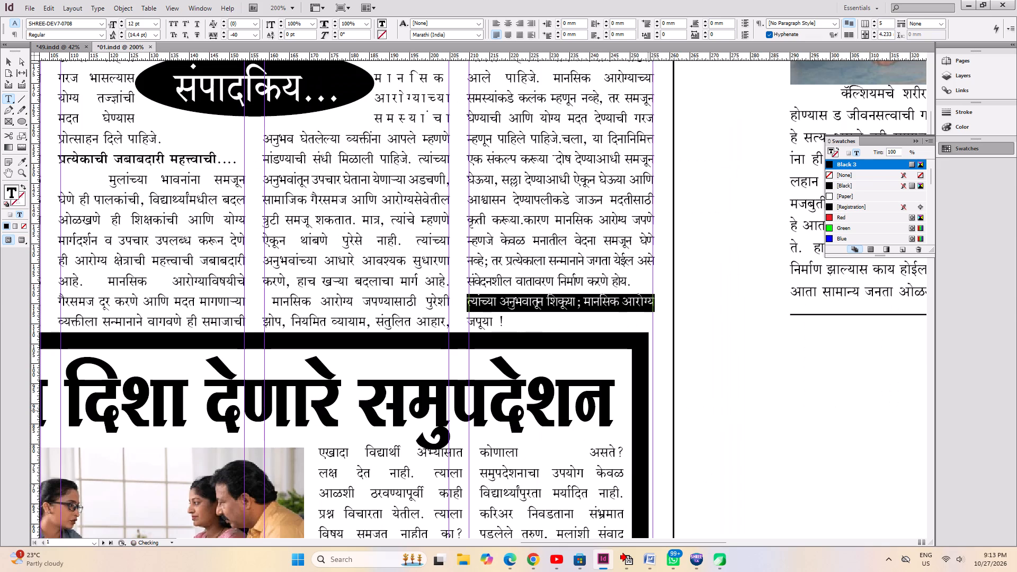
key("shift+Down")
key("ctrl+t")
key("Down")
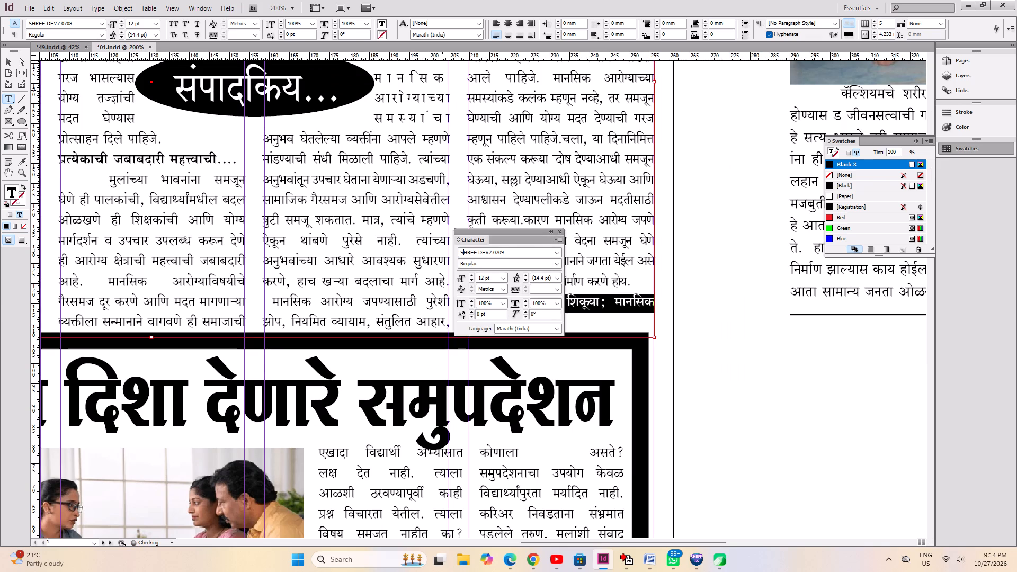
key("ctrl+t")
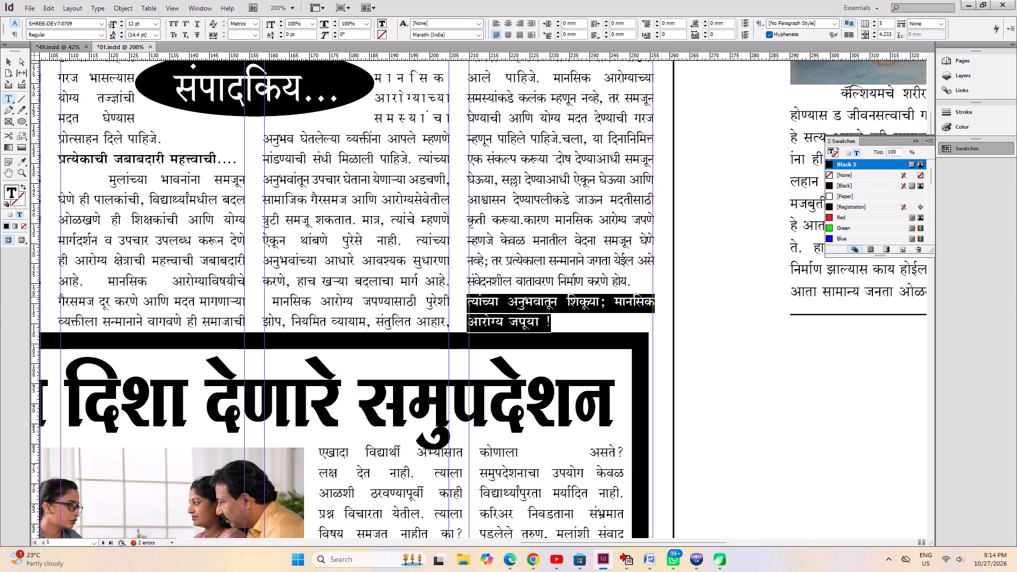
Save the layout with the lead article's edits.
left_click(591, 305)
key("ctrl+s")
Set the subheading समुपदेशन म्हणजे नेमके काय? in the second column of the समुपदेशन article to SHREE-DEV7-0709.
left_click_drag(343, 314, 552, 34, "alt")
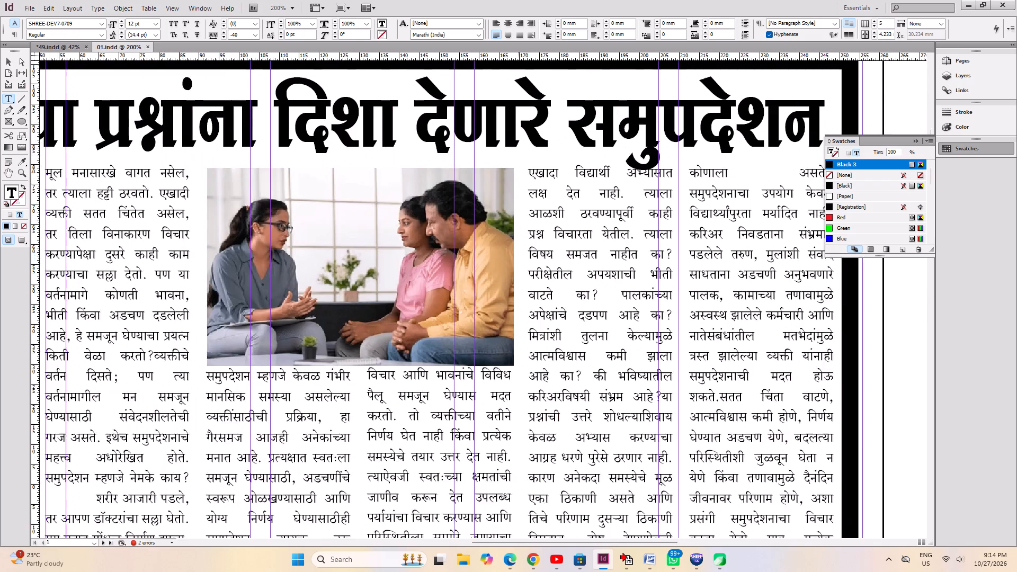
left_click_drag(467, 296, 645, 216, "alt")
key("ctrl+1")
left_click_drag(370, 417, 485, 207, "alt")
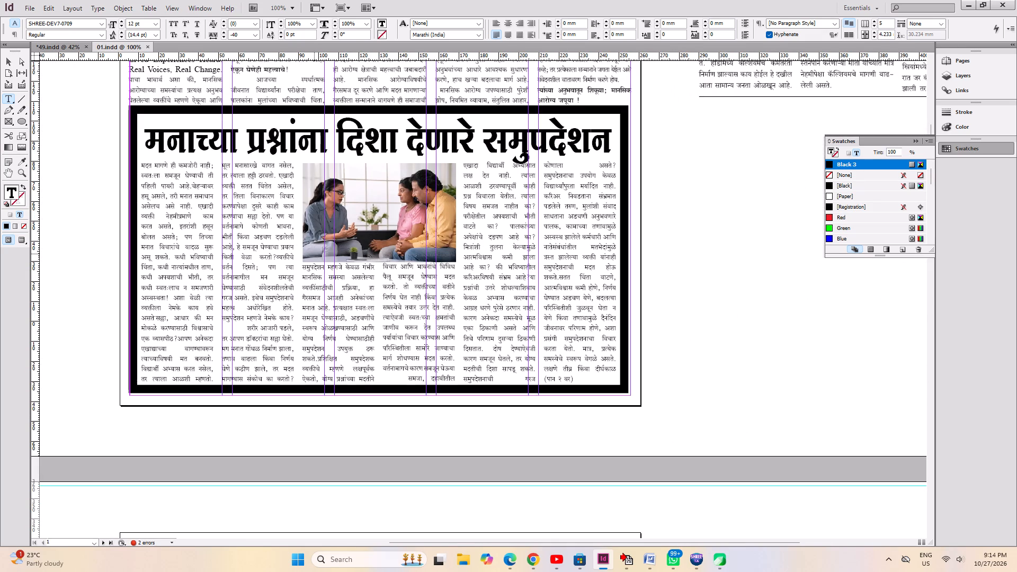
left_click(176, 229)
key("ctrl+2")
left_click_drag(583, 409, 390, 256, "alt")
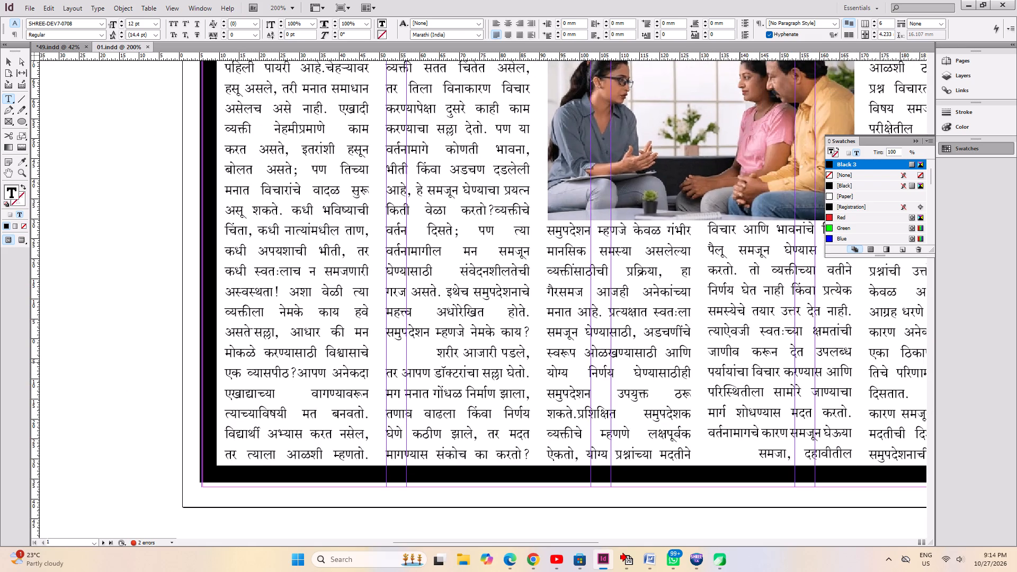
left_click_drag(384, 335, 549, 334)
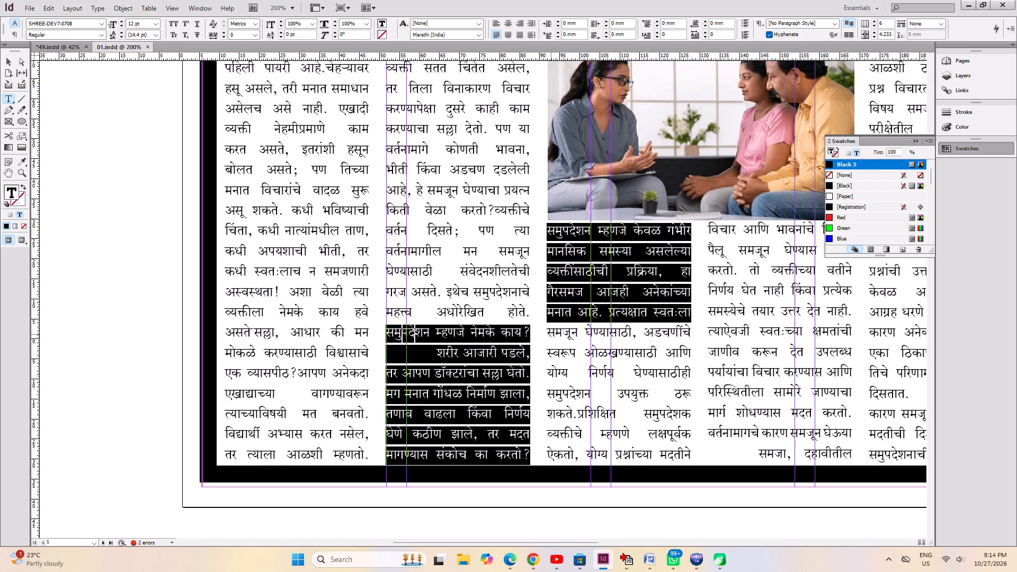
left_click_drag(549, 334, 527, 333)
key("ctrl+t")
key("Down")
key("ctrl+t")
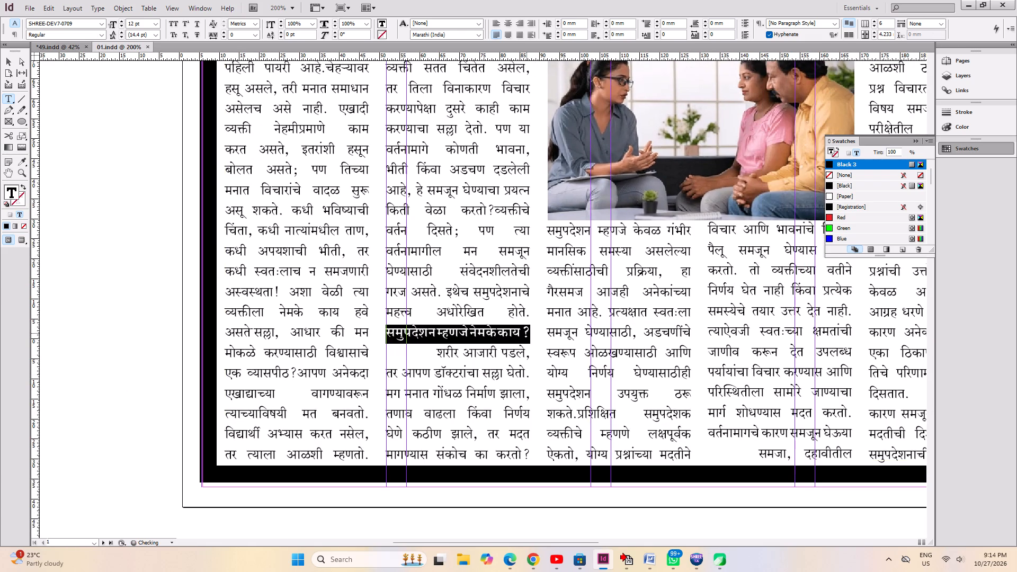
Examine the remaining columns and headline of the समुपदेशन article on page 1 for further subheadings.
left_click_drag(593, 369, 413, 369, "alt")
left_click_drag(518, 390, 291, 388, "alt")
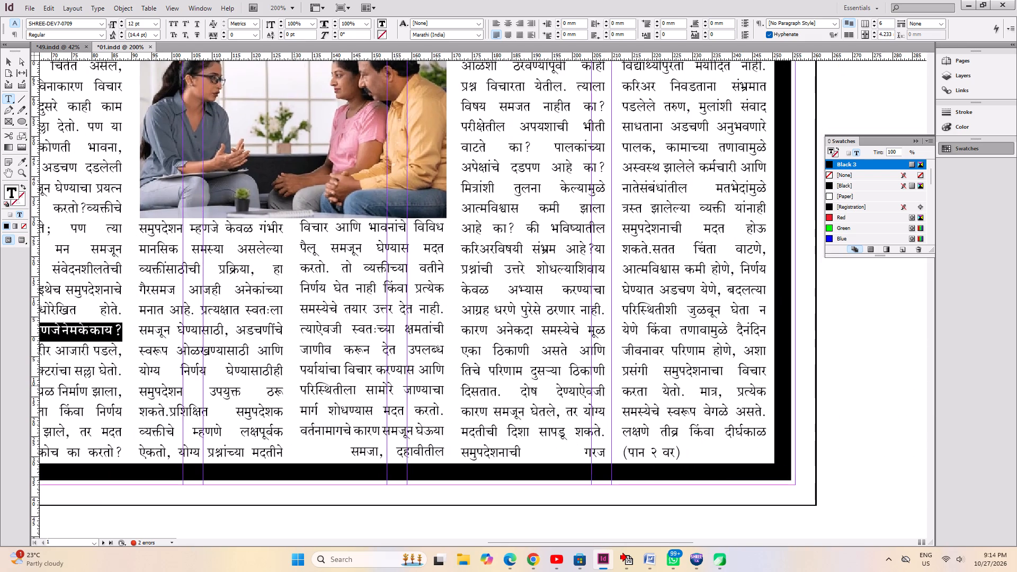
left_click_drag(535, 280, 534, 398, "alt")
left_click(540, 405, "alt")
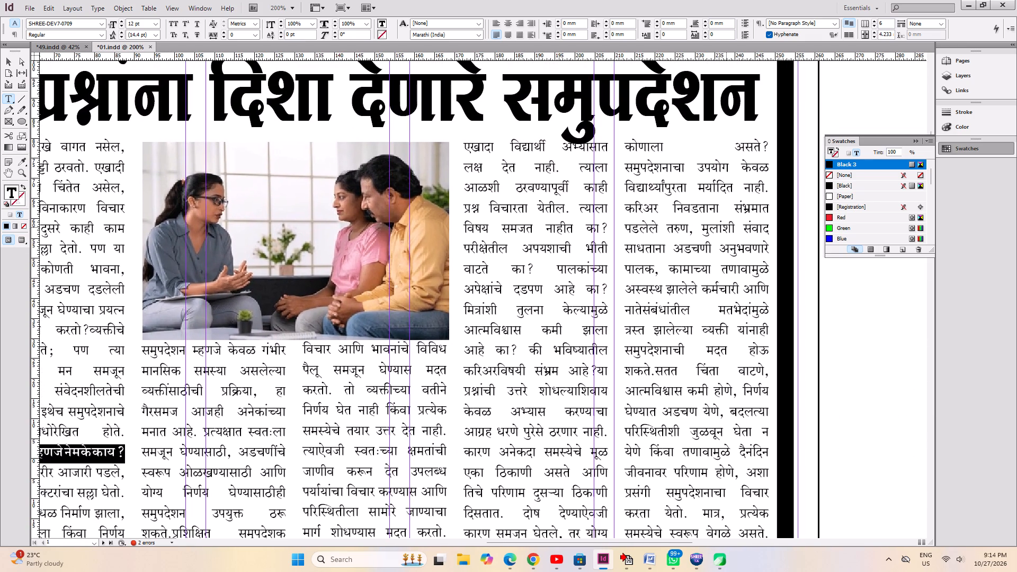
left_click_drag(623, 147, 763, 147)
left_click_drag(499, 357, 502, 192, "alt")
left_click(530, 421)
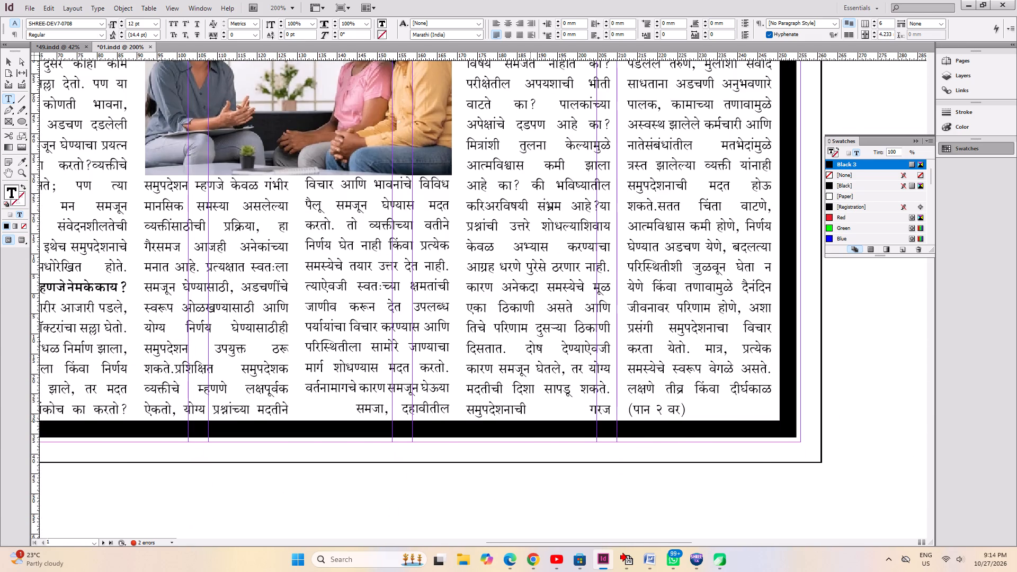
left_click(287, 307)
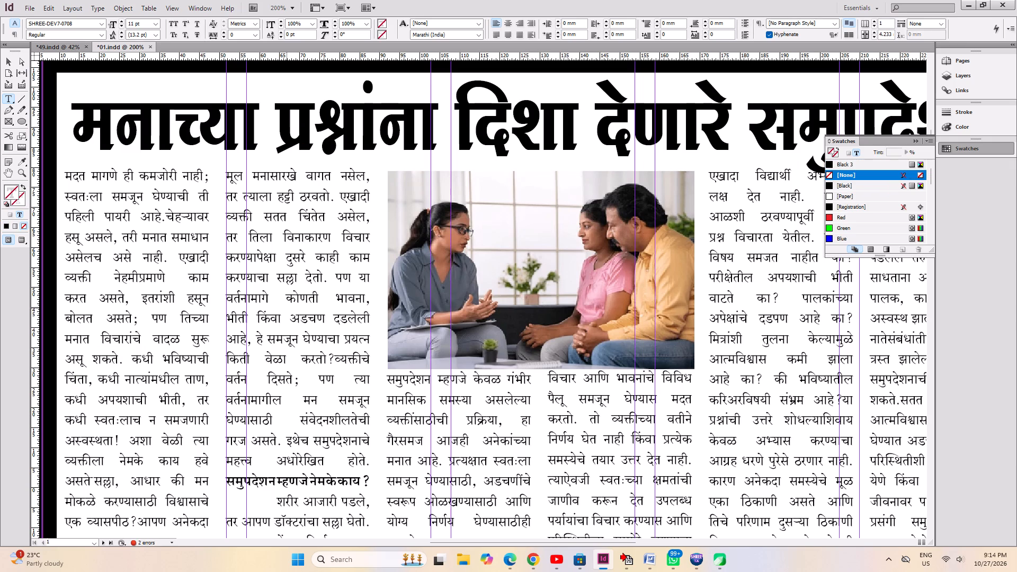
key("ctrl+a")
key("ctrl+0")
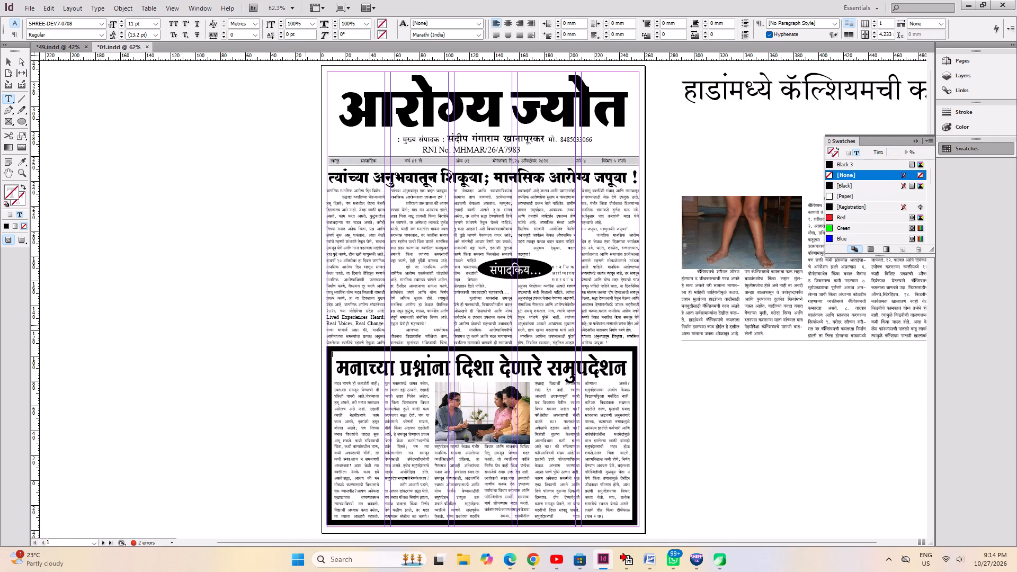
Save the layout with the समुपदेशन article's new subheading formatting.
key("ctrl+s")
Replace the line break after the author's name with a paragraph break in the समुपदेशन article's end credit on page 2.
left_click(558, 473, "ctrl")
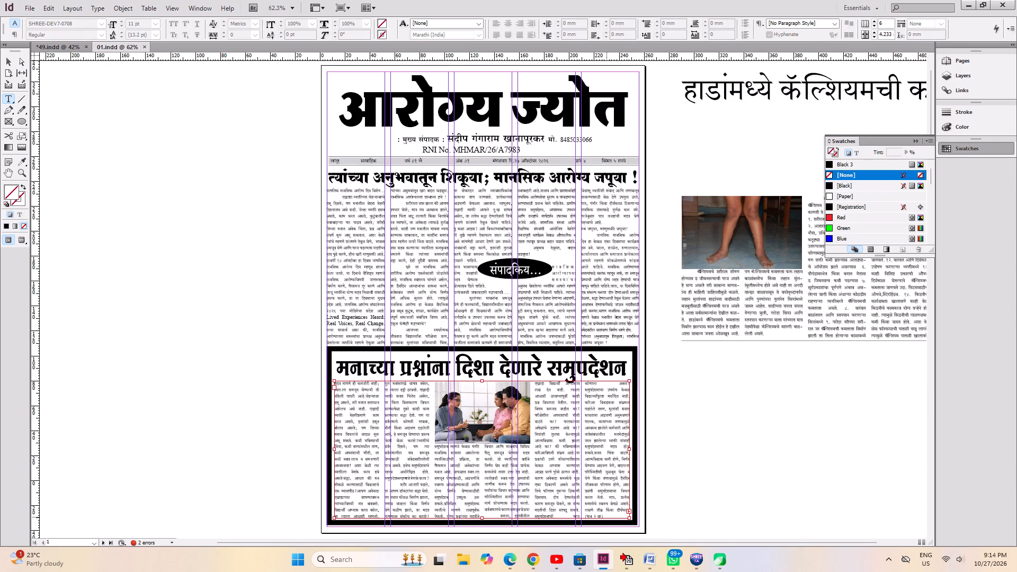
left_click(607, 517)
key("Right")
key("Right")
key("Right")
key("Right")
key("Right")
key("Right")
key("Right")
key("Right")
key("Right")
key("Right")
key("Right")
key("Right")
key("Right")
key("Right")
key("Right")
key("Right")
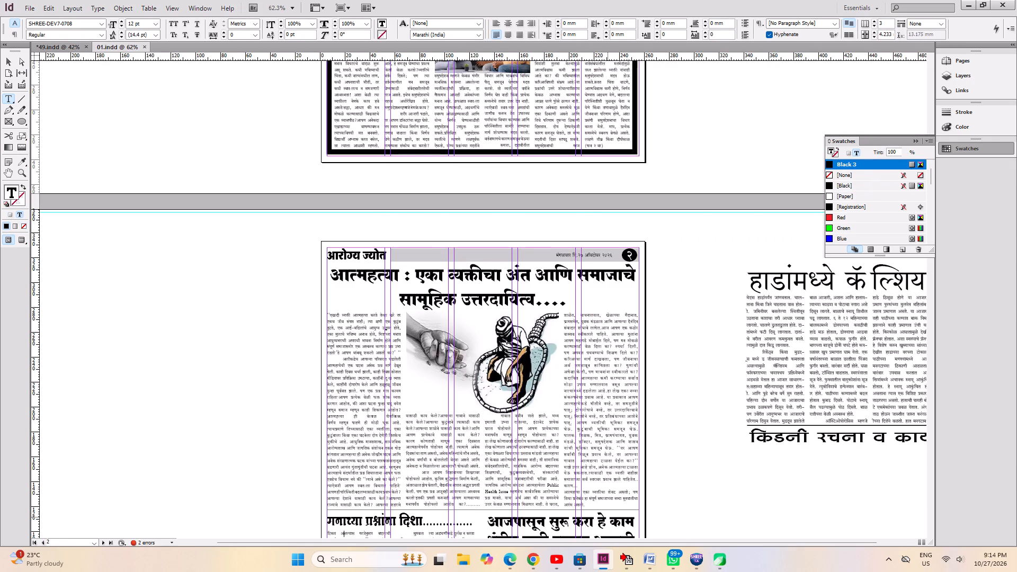
key("ctrl+2")
left_click_drag(611, 454, 523, 247, "alt")
left_click_drag(527, 250, 495, 68, "alt")
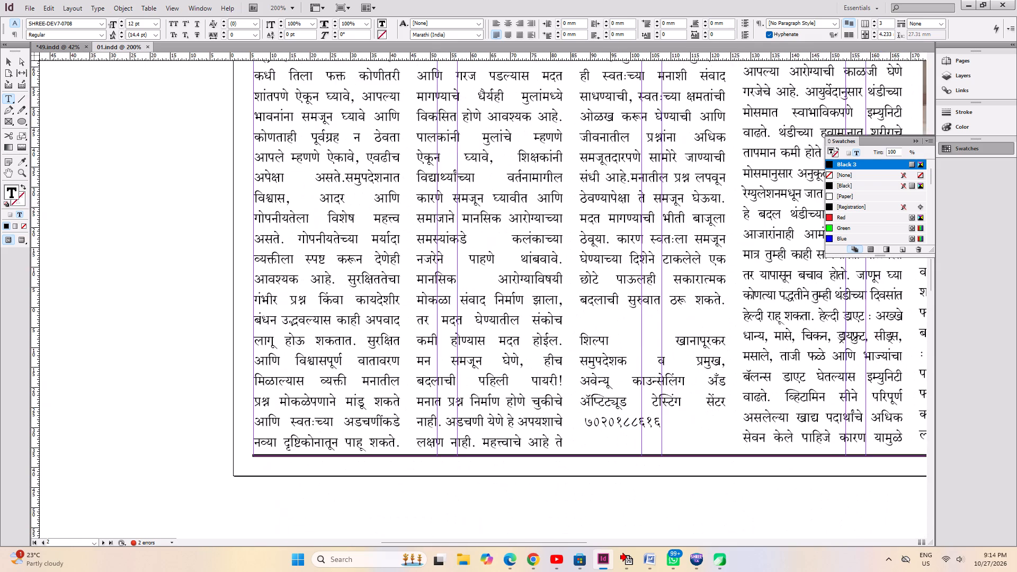
left_click_drag(572, 275, 440, 184, "alt")
left_click(531, 254)
key("Left")
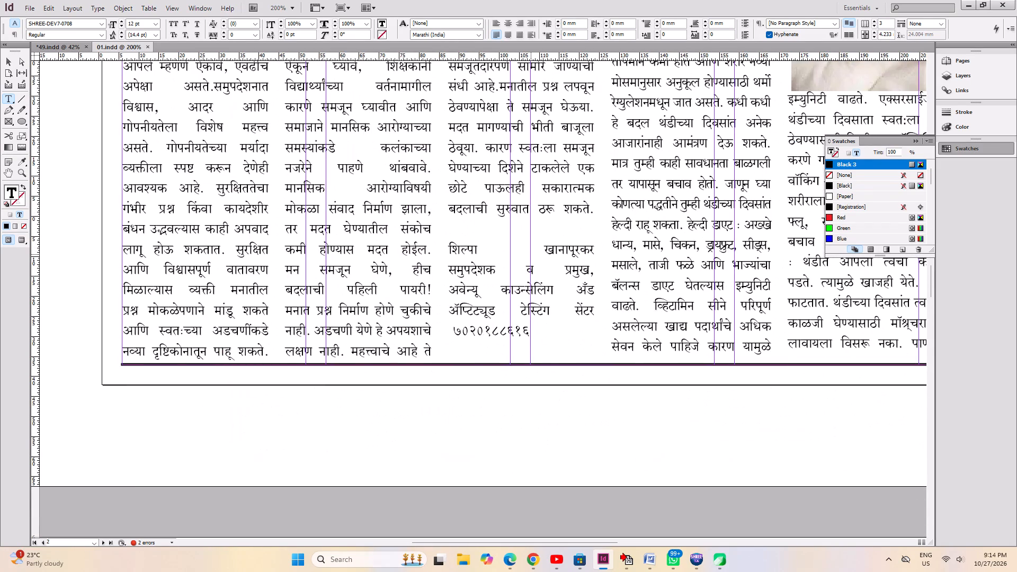
key("Right")
key("End")
key("Return")
key("Down")
key("BackSpace")
Set the author's name in the end credit to SHREE-DEV7-0709.
key("Up")
key("shift+Down")
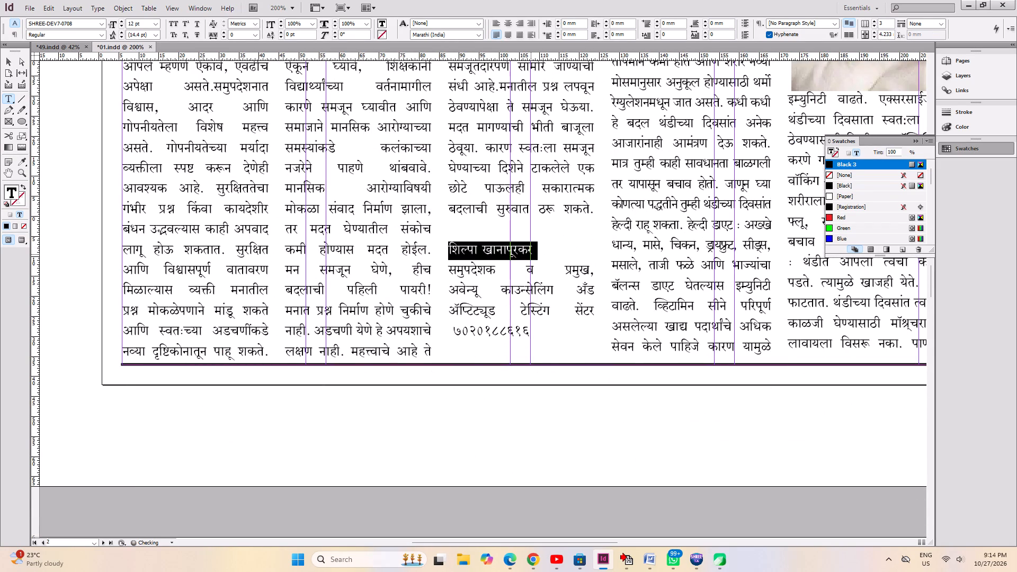
key("ctrl+t")
key("Down")
key("ctrl+t")
Left-align the designation, counselling centre and phone number lines below the author's name in the समुपदेशन article's end credit.
key("Down")
key("Down")
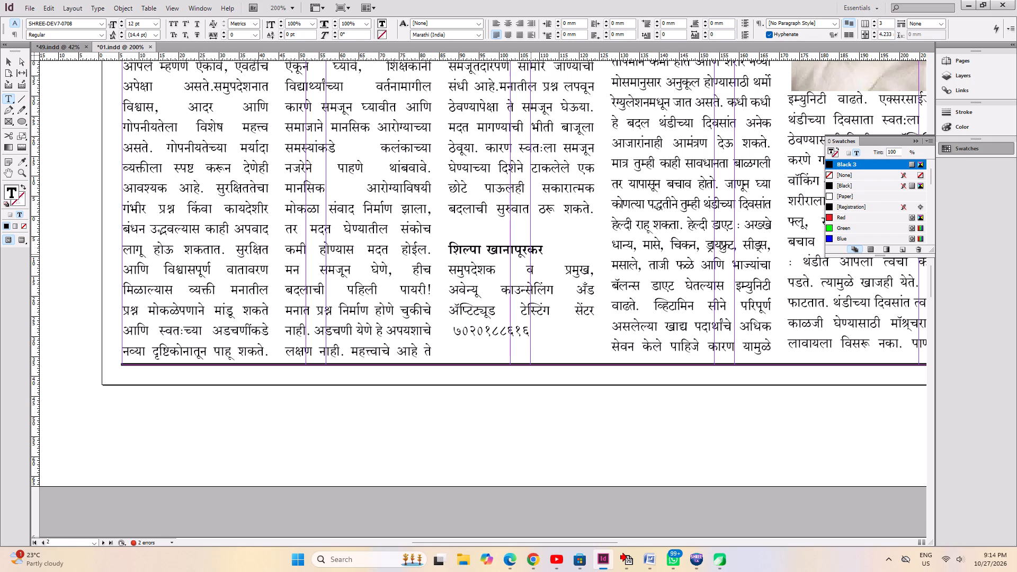
key("Down")
key("Down")
key("shift+Down")
key("Up")
key("Up")
key("Up")
key("Up")
key("shift+Down")
key("shift+Down")
key("shift+Down")
key("shift+Down")
key("shift+Down")
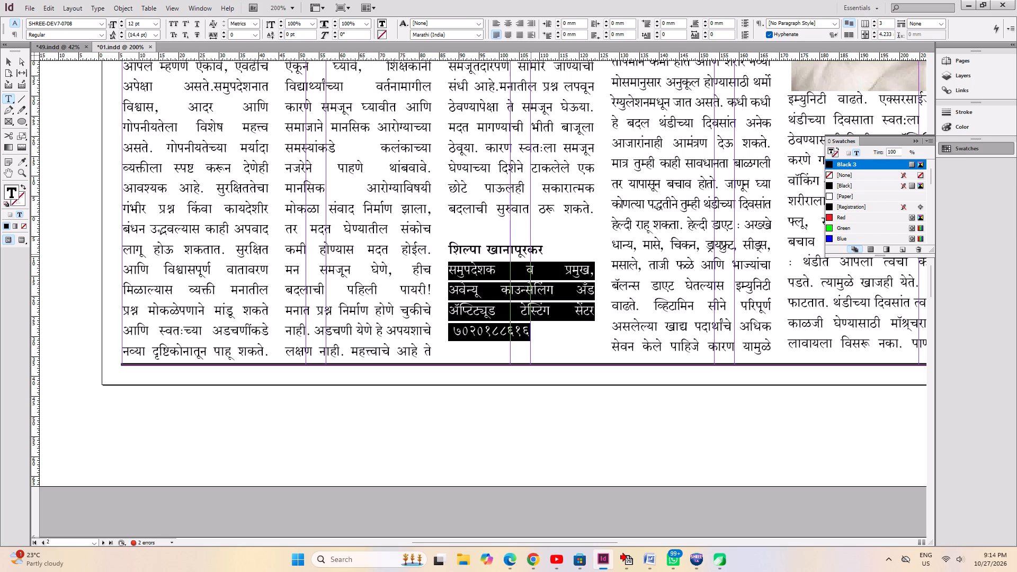
key("ctrl+shift+l")
key("Down")
key("Down")
key("Down")
key("Down")
key("Down")
key("Down")
key("Down")
key("Down")
key("Down")
key("Down")
key("Down")
key("Down")
key("Down")
key("Down")
key("Down")
key("Down")
key("Down")
key("Down")
key("Down")
key("Down")
key("Down")
key("Down")
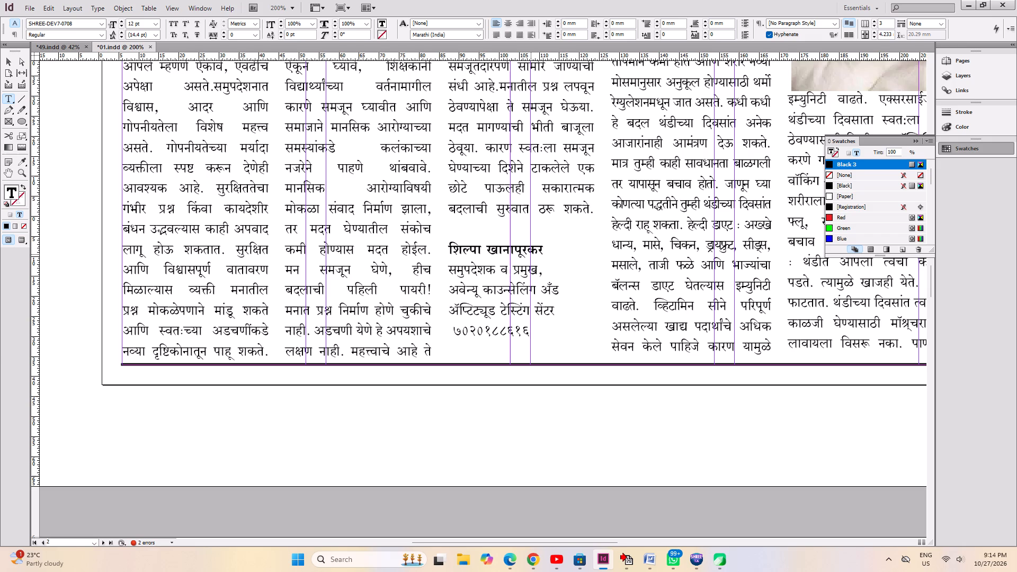
Save the layout with the reformatted end credit of the समुपदेशन article.
scroll(712, 224, "up", 3)
key("ctrl+s")
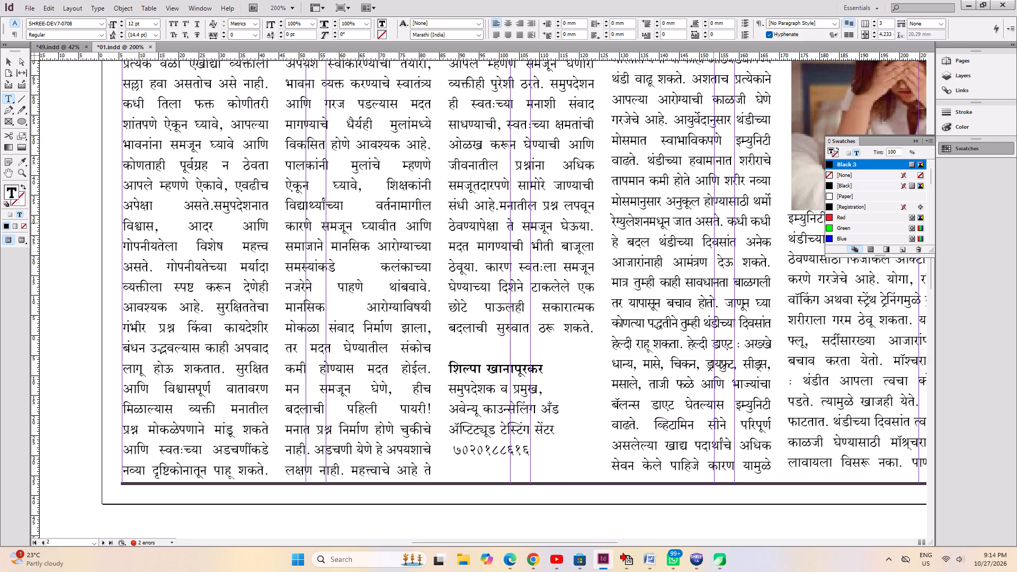
Fit the text frame of the आत्महत्या lead article on page 2 to its content.
key("ctrl+0")
left_click(587, 292)
key("ctrl+1")
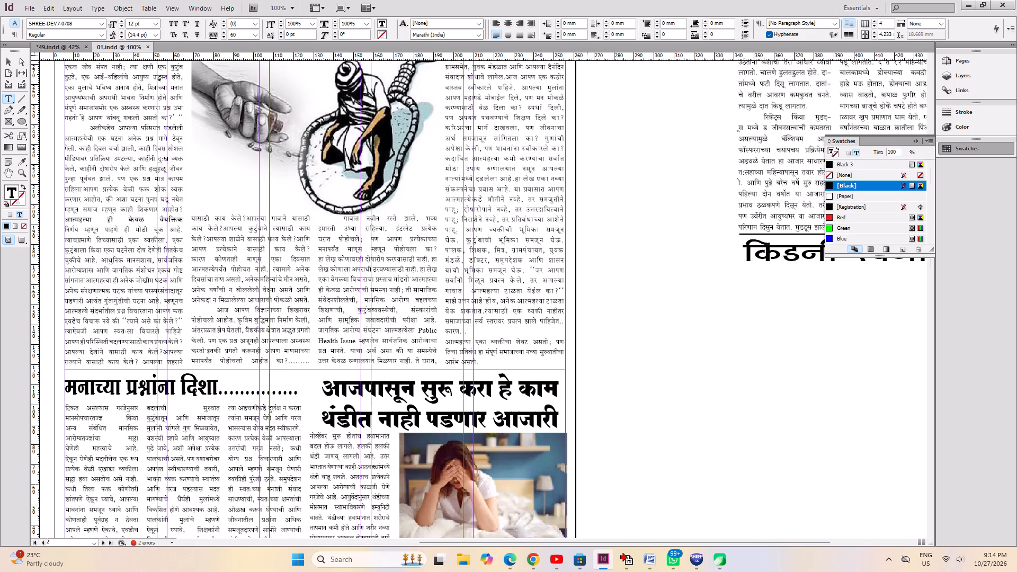
left_click(509, 327)
key("ctrl+2")
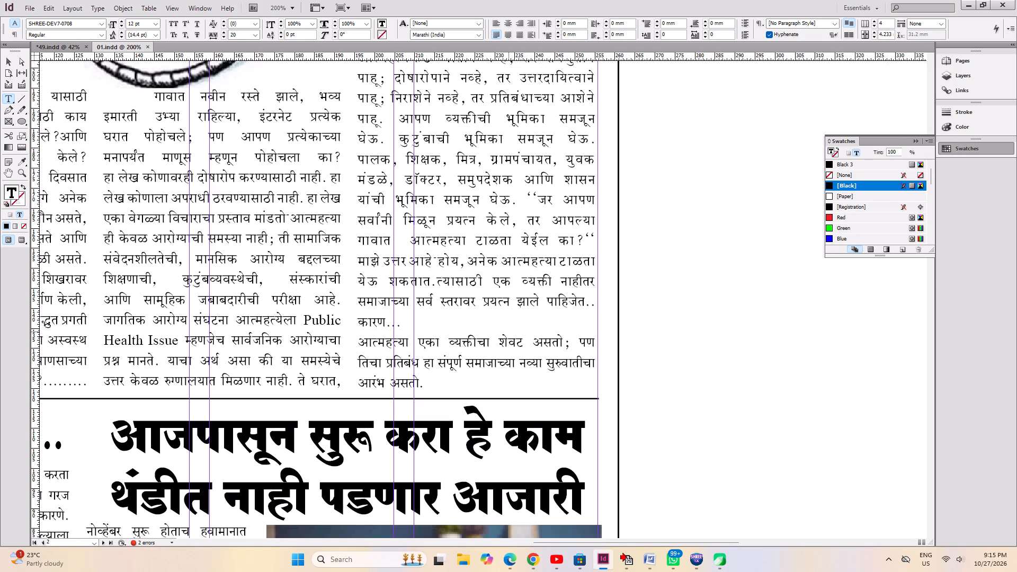
left_click(506, 368)
key("ctrl+alt+c")
Select the lead article's whole text and check how its frame sits on the full page 2.
left_click_drag(490, 386, 543, 400)
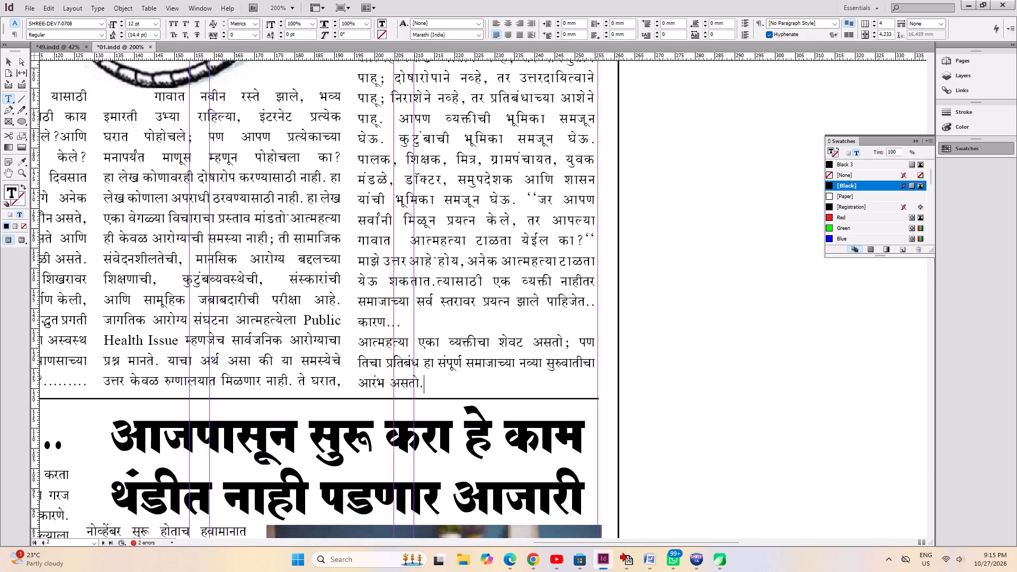
left_click_drag(543, 400, 617, 405)
key("ctrl+a")
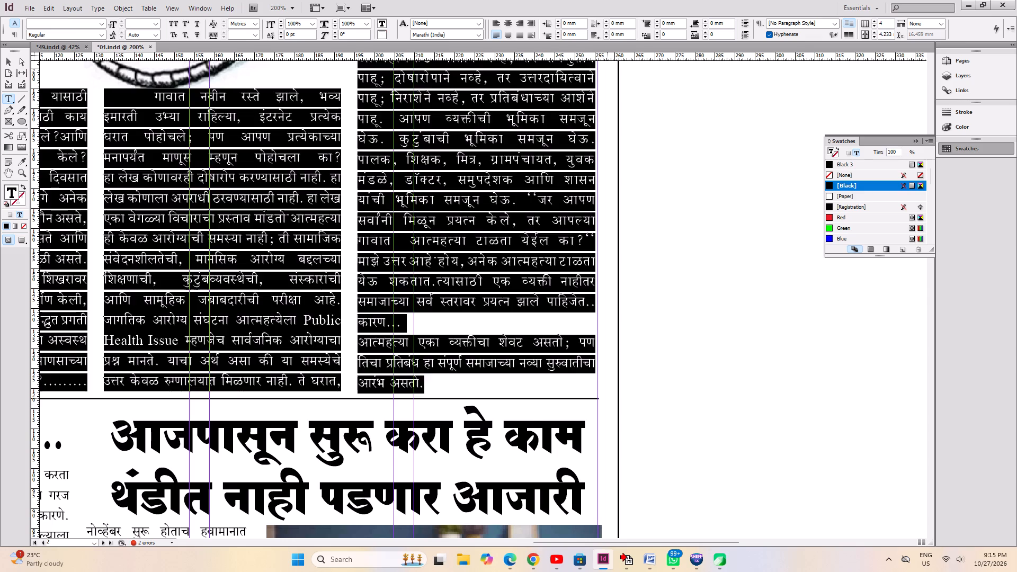
key("ctrl+0")
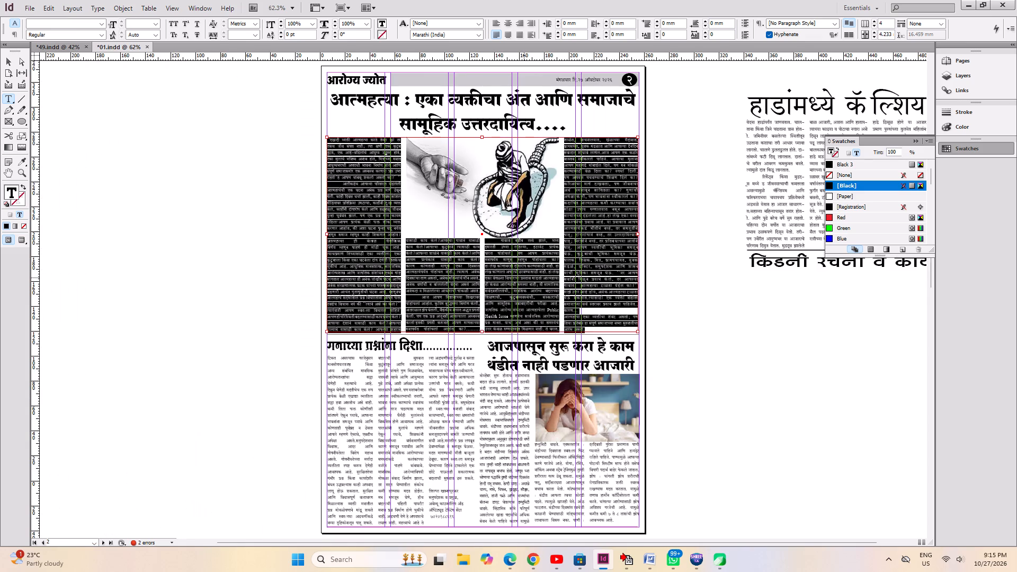
left_click(522, 302, "ctrl")
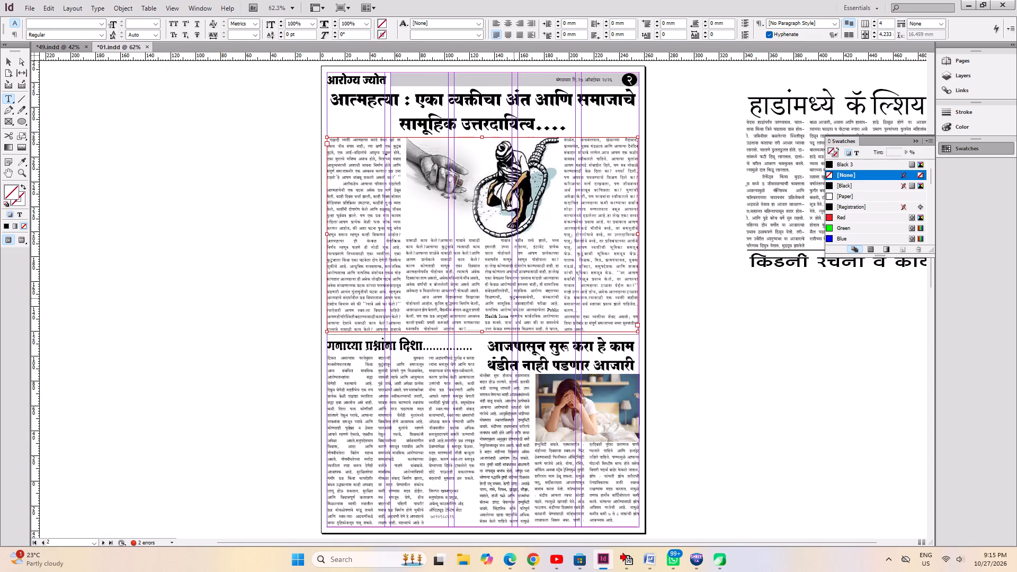
Place the text cursor at the end of the आत्महत्या lead article's last column on page 2.
left_click(623, 323)
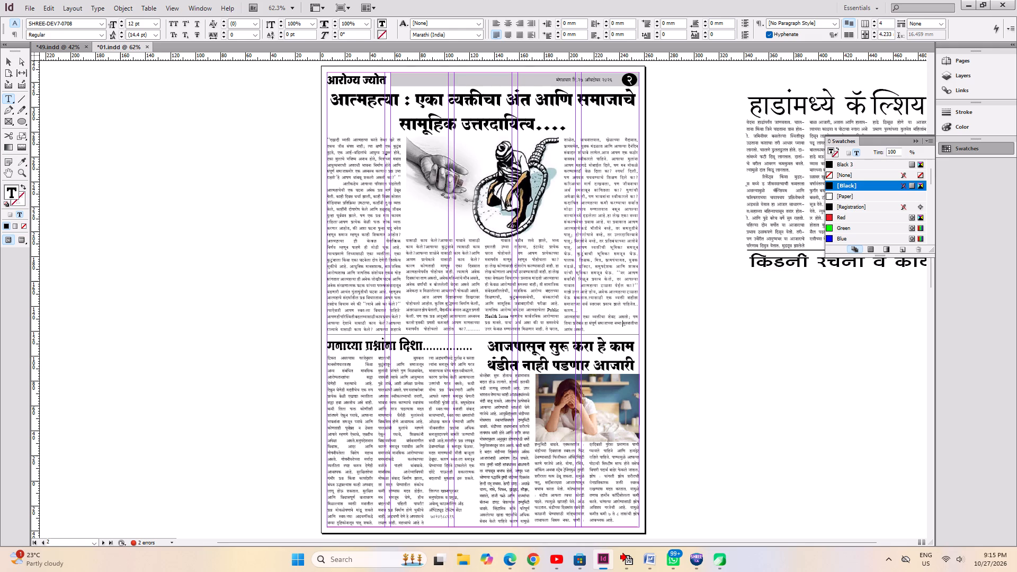
left_click(599, 334)
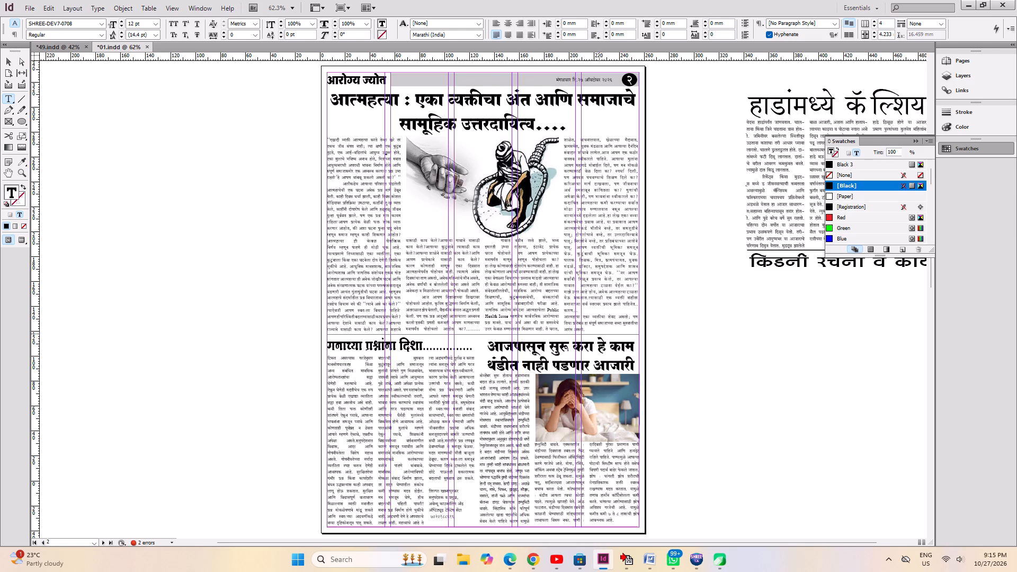
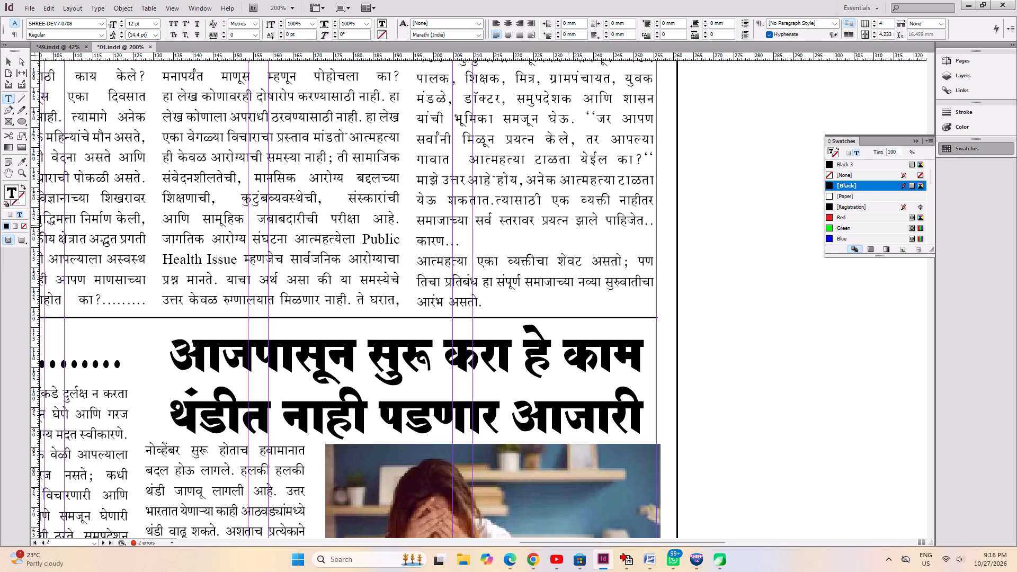
Add the reporter's name in parentheses after the देगलूर dateline that opens the reunion article on page 3.
key("ctrl+0")
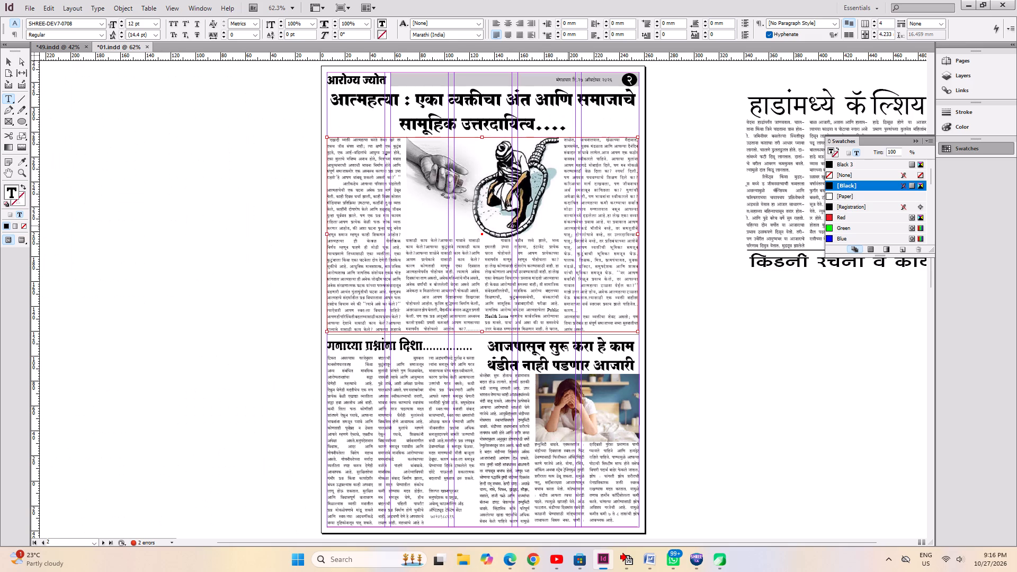
scroll(548, 231, "down", 12)
scroll(469, 288, "down", 2)
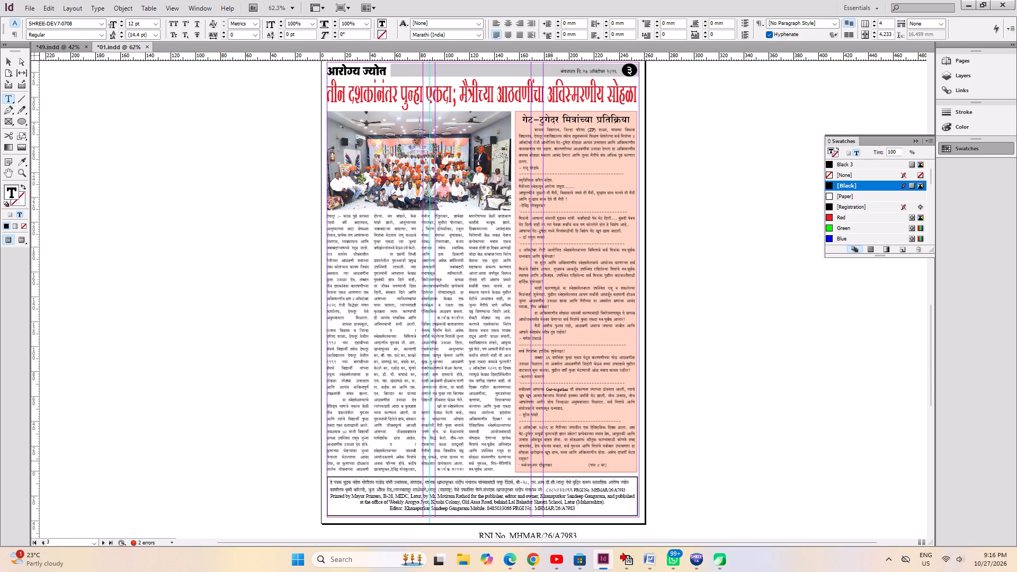
left_click(488, 469)
key("ctrl+2")
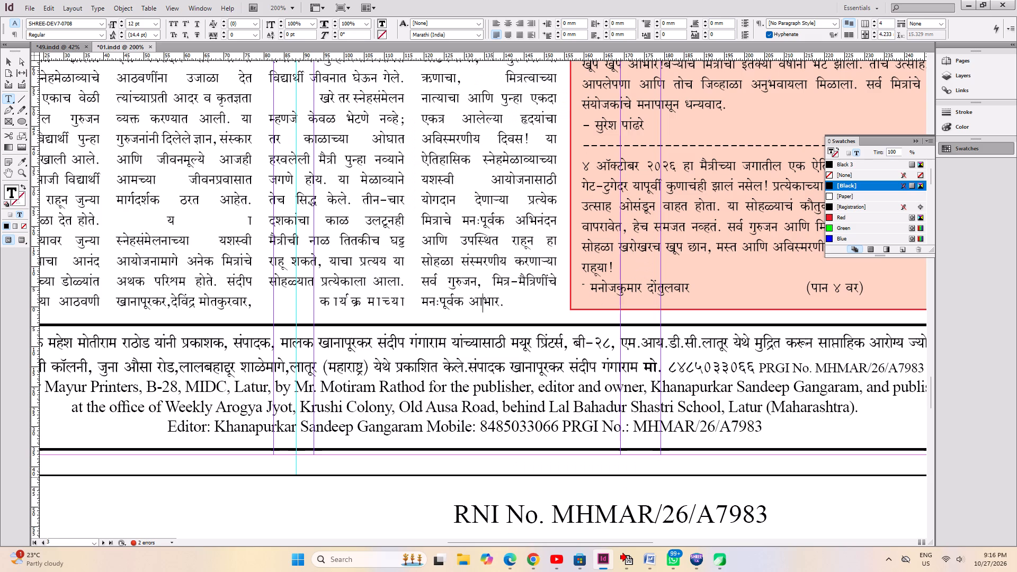
key("Up")
key("Up")
key("Down")
key("Down")
key("Down")
left_click_drag(305, 275, 519, 571, "alt")
left_click_drag(382, 318, 490, 571, "alt")
left_click_drag(425, 351, 451, 571, "alt")
left_click(345, 252)
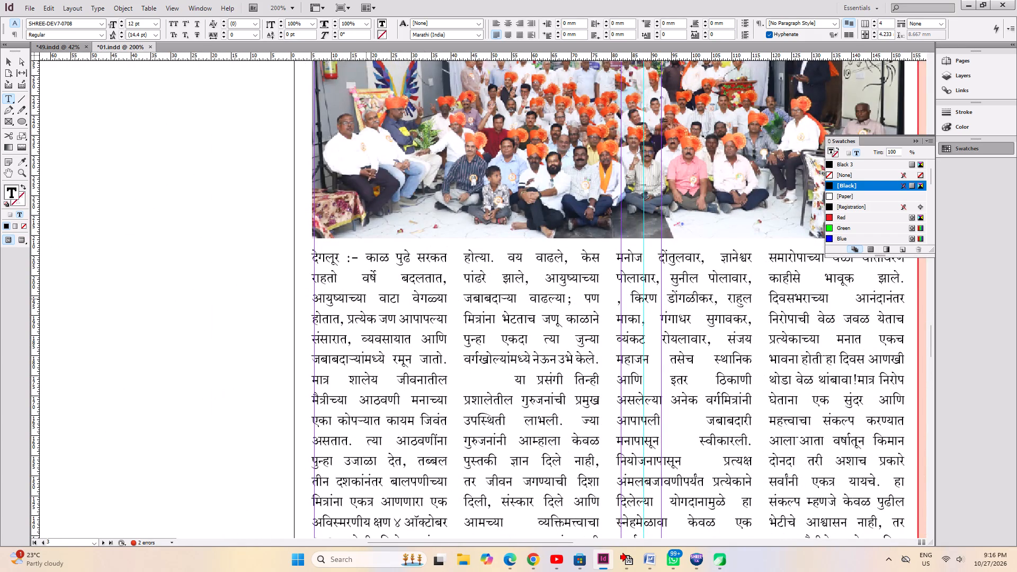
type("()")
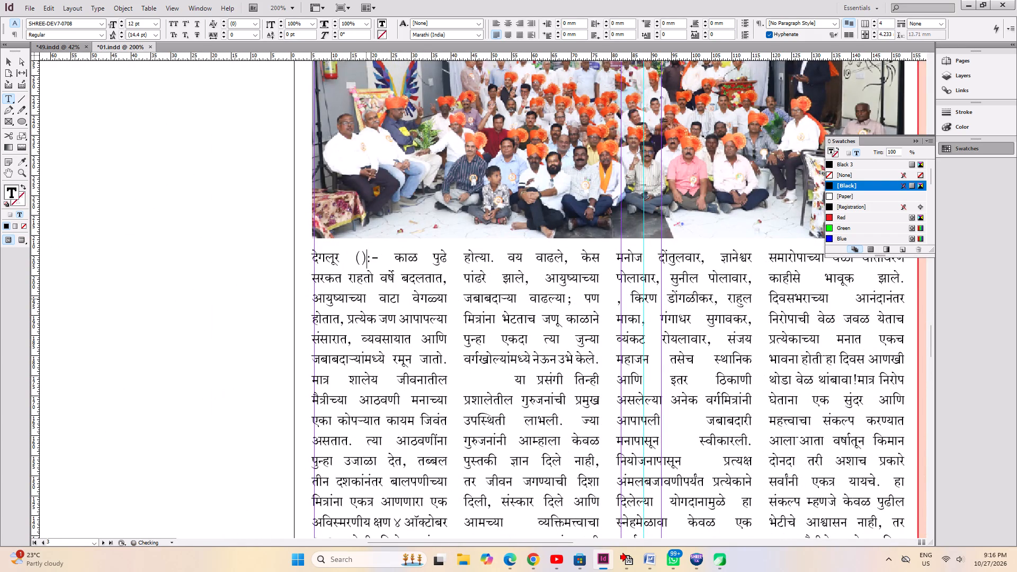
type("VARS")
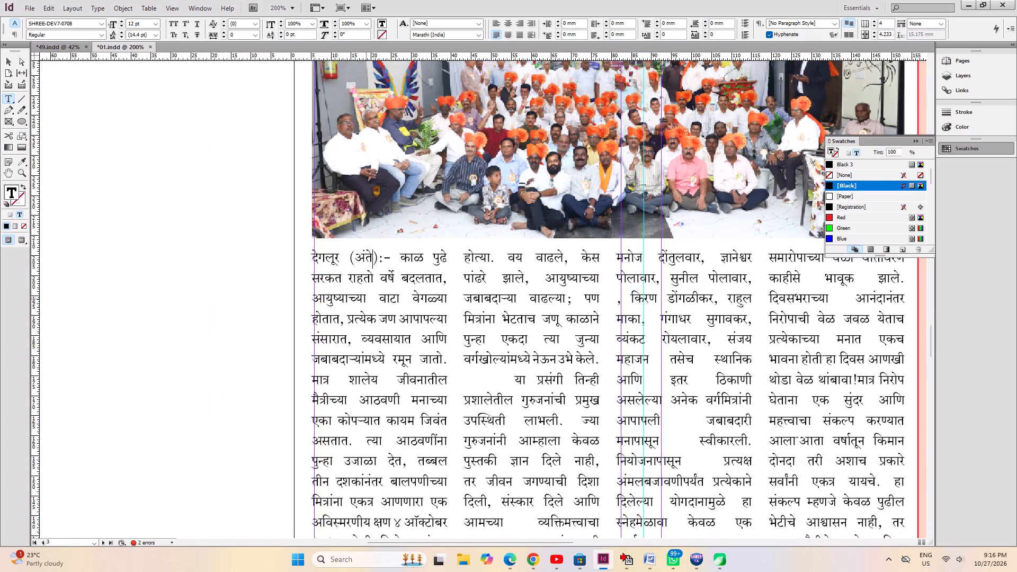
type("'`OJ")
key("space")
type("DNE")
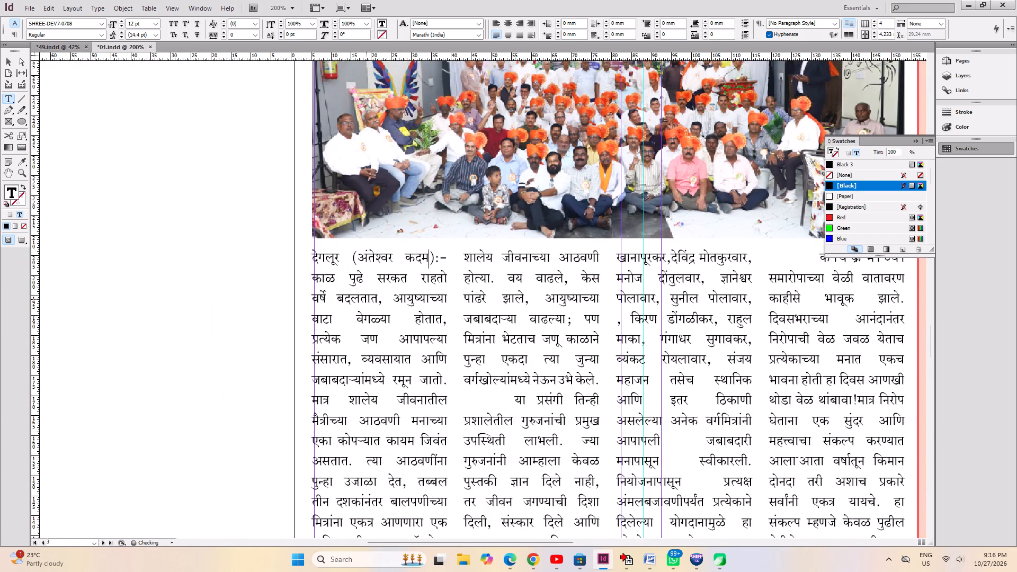
Tighten the tracking to -20 for the reunion article's second-column passage from यांच्या आठवणींना through अथक परिश्रम होते.
left_click_drag(476, 379, 401, 252, "alt")
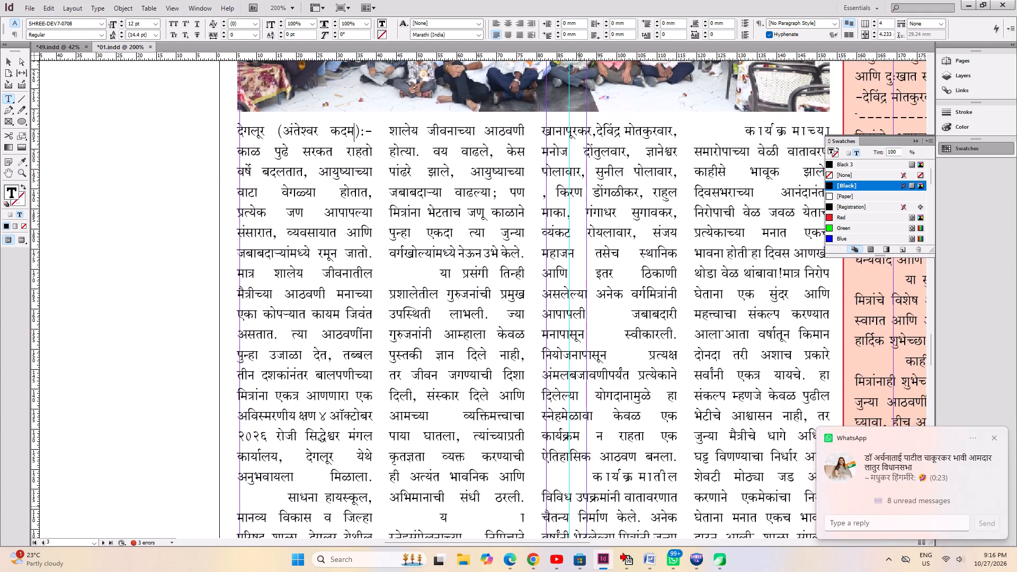
left_click_drag(504, 360, 364, 126, "alt")
left_click_drag(497, 285, 386, 91, "alt")
left_click_drag(424, 292, 420, 130, "alt")
left_click_drag(421, 240, 458, 432, "alt")
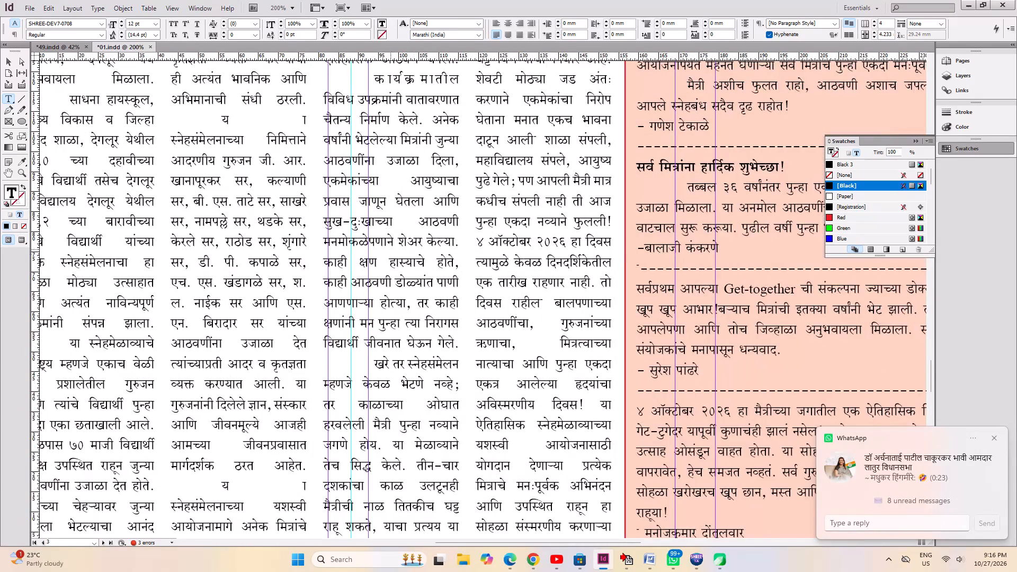
left_click_drag(333, 424, 420, 283, "alt")
left_click_drag(351, 174, 355, 404)
key("alt+Left")
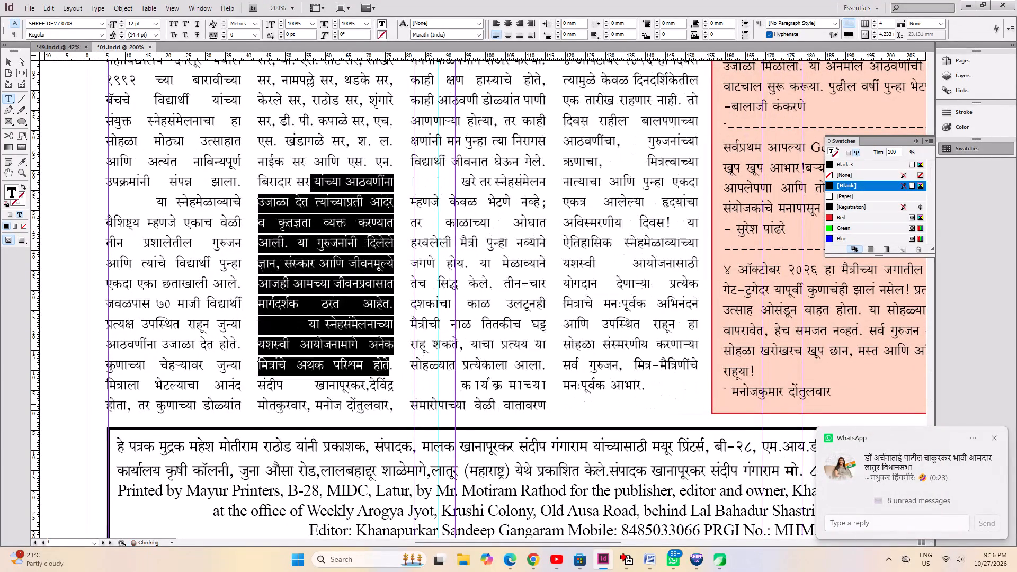
left_click(604, 328)
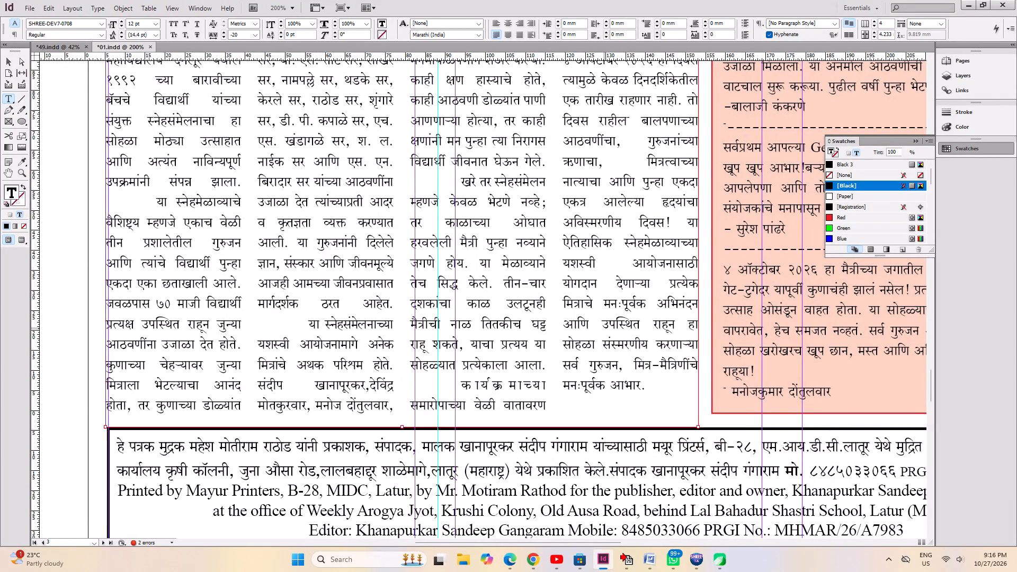
Save the layout with the reunion article's new byline and tightened text.
key("ctrl+s")
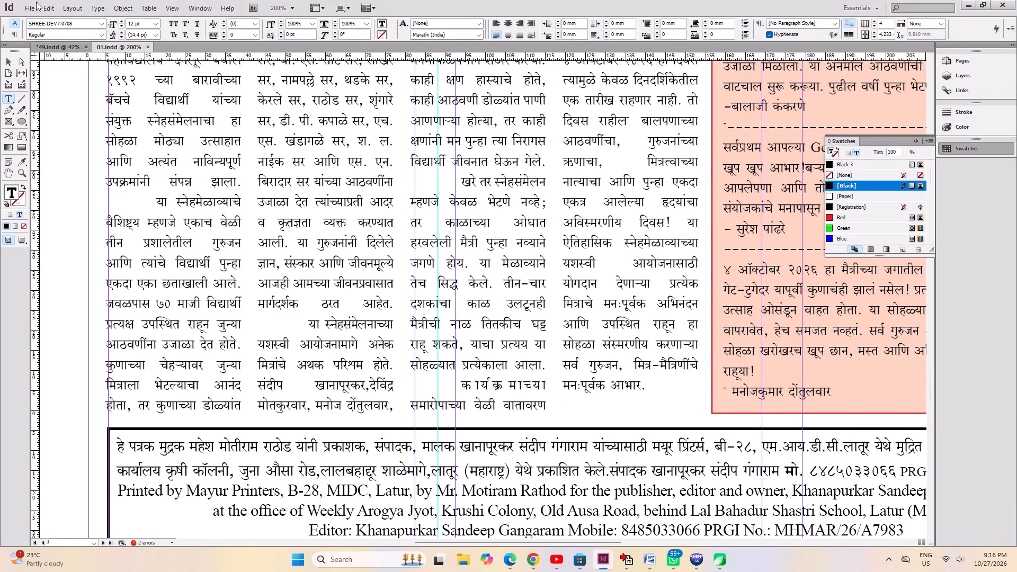
Select the four-column text frame of the reunion article on page 3 as an object.
left_click(6, 65)
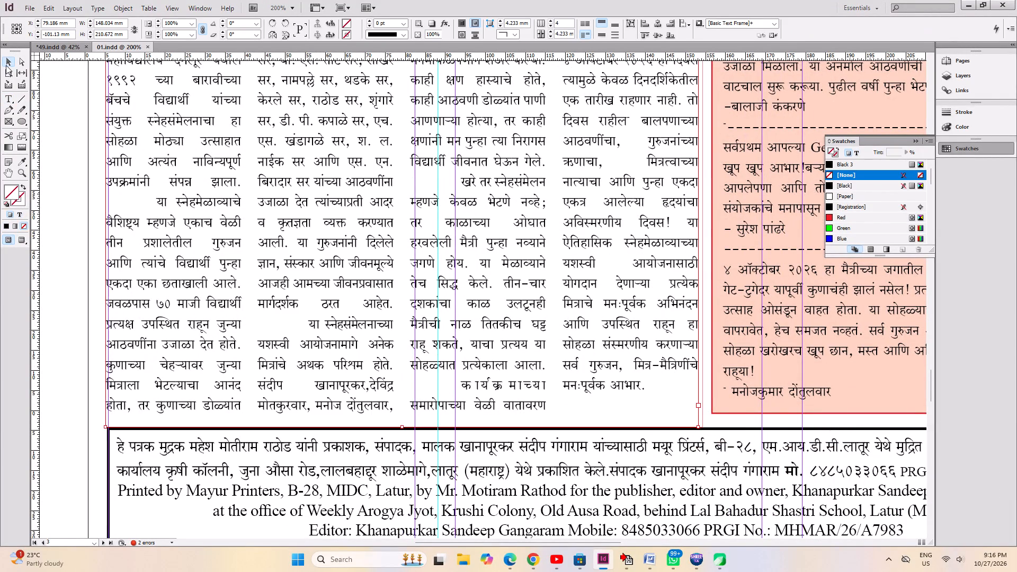
Nudge the reunion article's text frame slightly to the right on page 3 and save the layout.
key("Right")
key("Right")
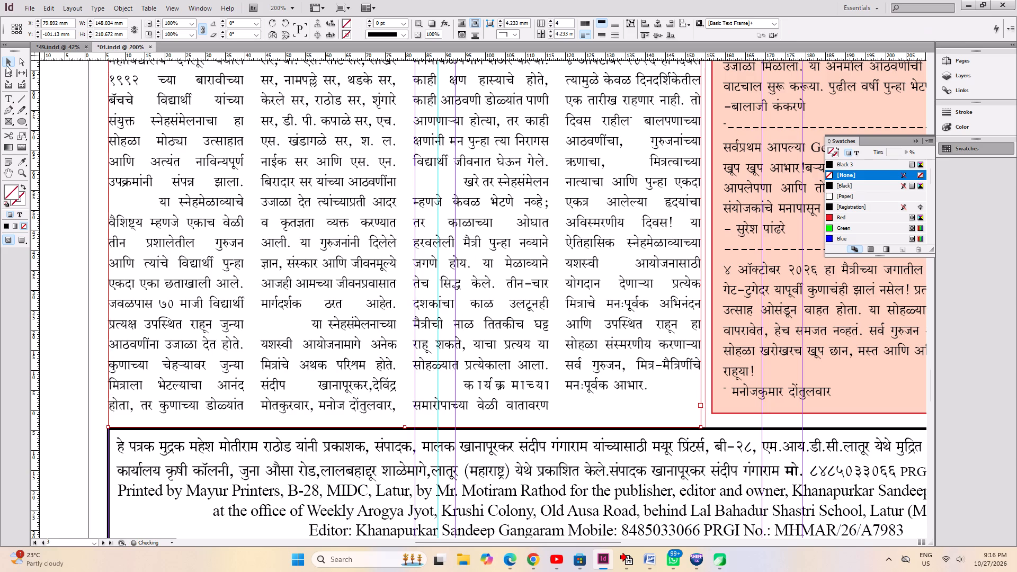
key("ctrl+s")
key("ctrl+0")
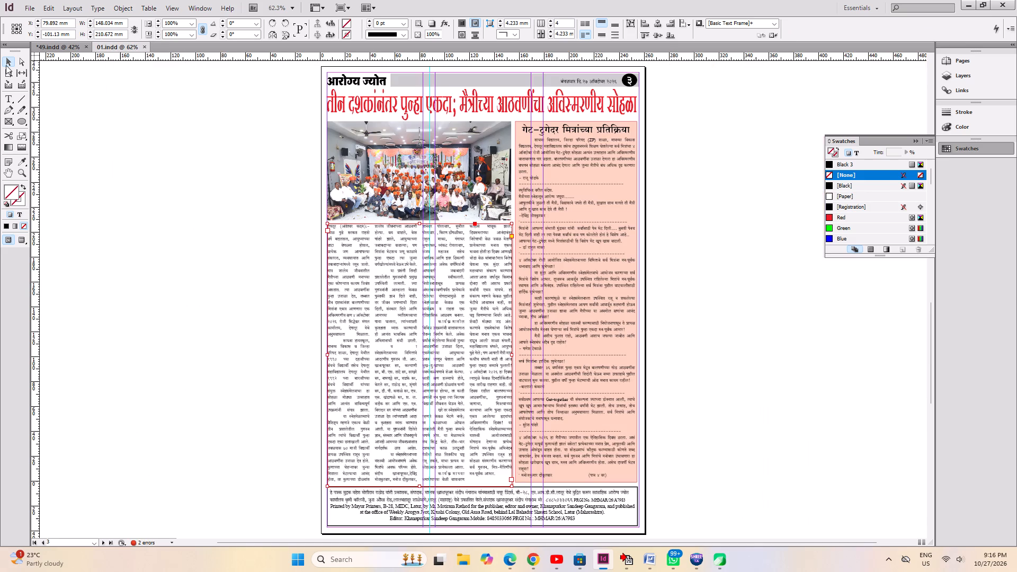
key("ctrl+s")
Remove the indent before the paragraph starting या स्नेहसंमेलनाच्या निमित्ताने in the reunion article's second column.
left_click(357, 355)
key("ctrl+2")
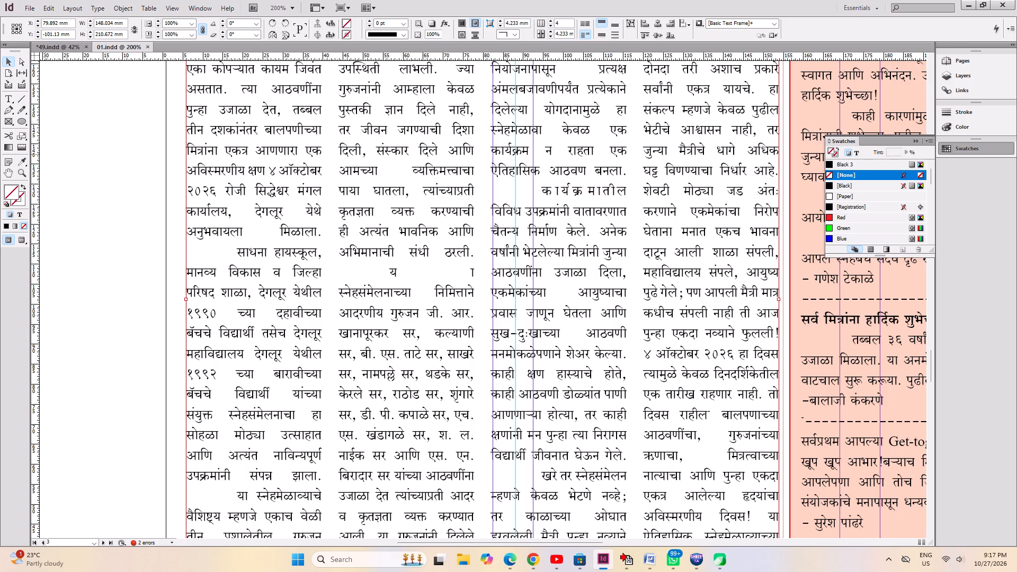
left_click(8, 98)
left_click(365, 273)
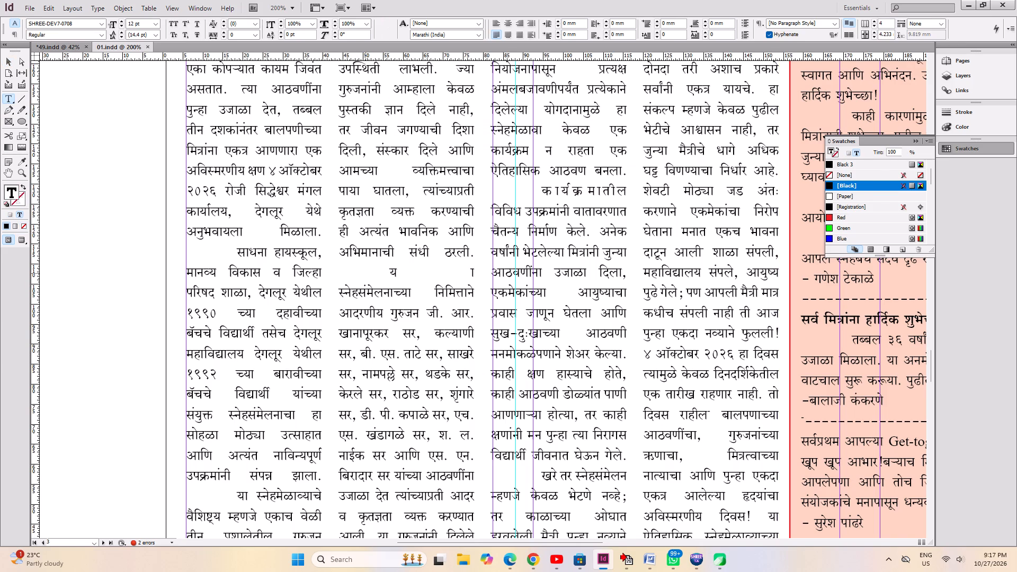
key("BackSpace")
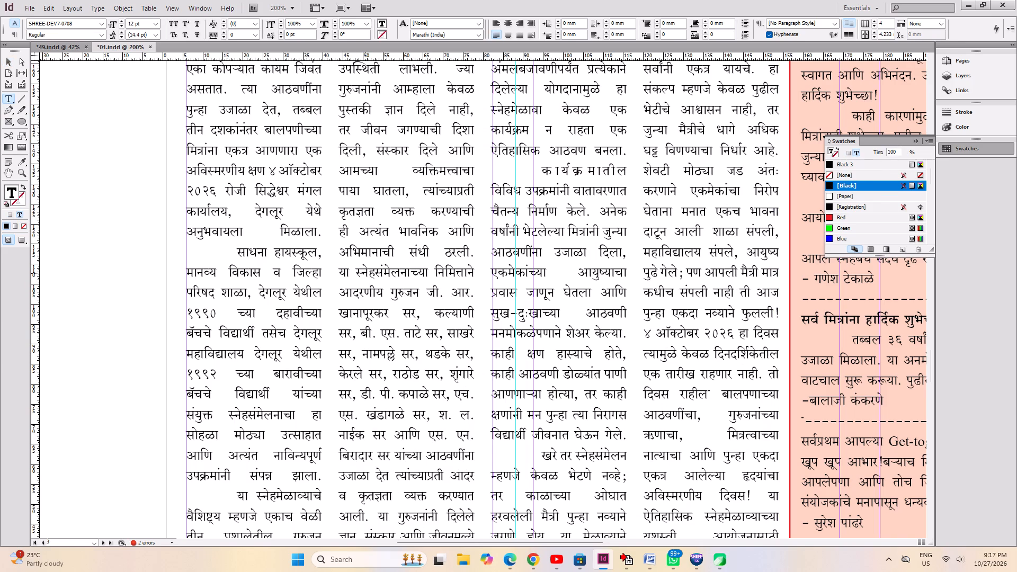
Set the tracking of the reunion article's whole text to 0.
left_click_drag(570, 433, 456, 207, "alt")
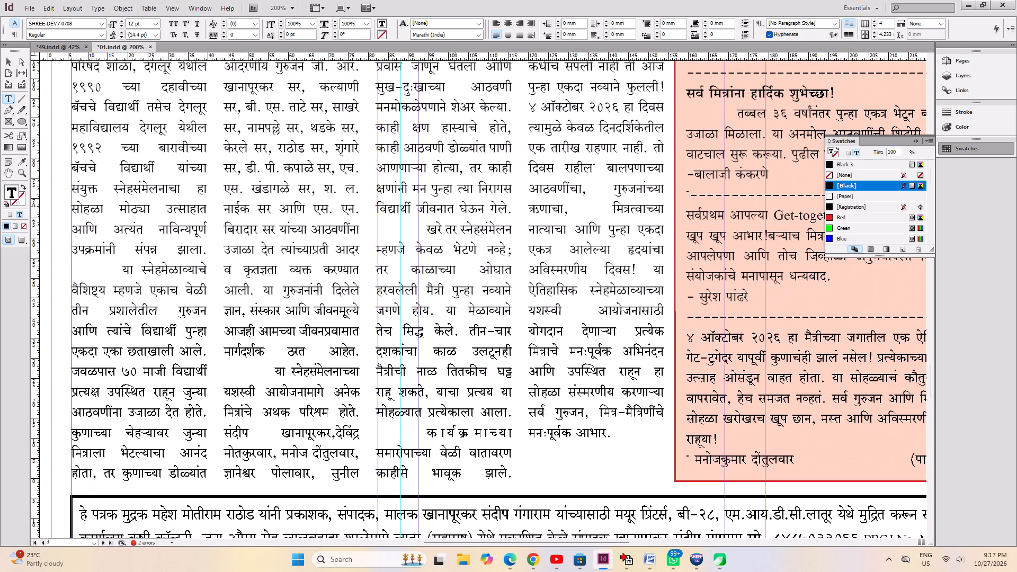
left_click_drag(341, 337, 450, 440, "alt")
left_click(313, 372)
key("ctrl+a")
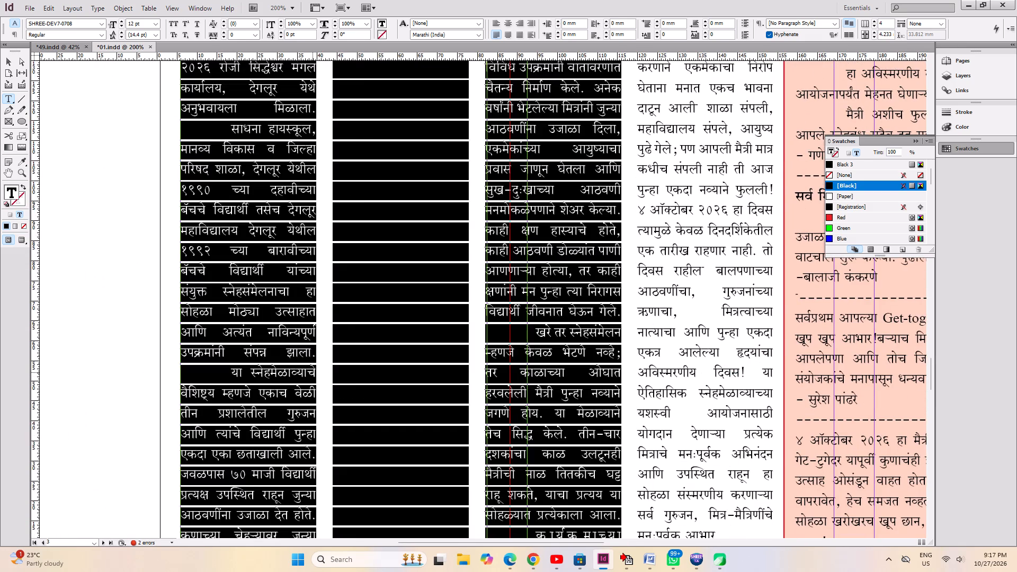
left_click(235, 31)
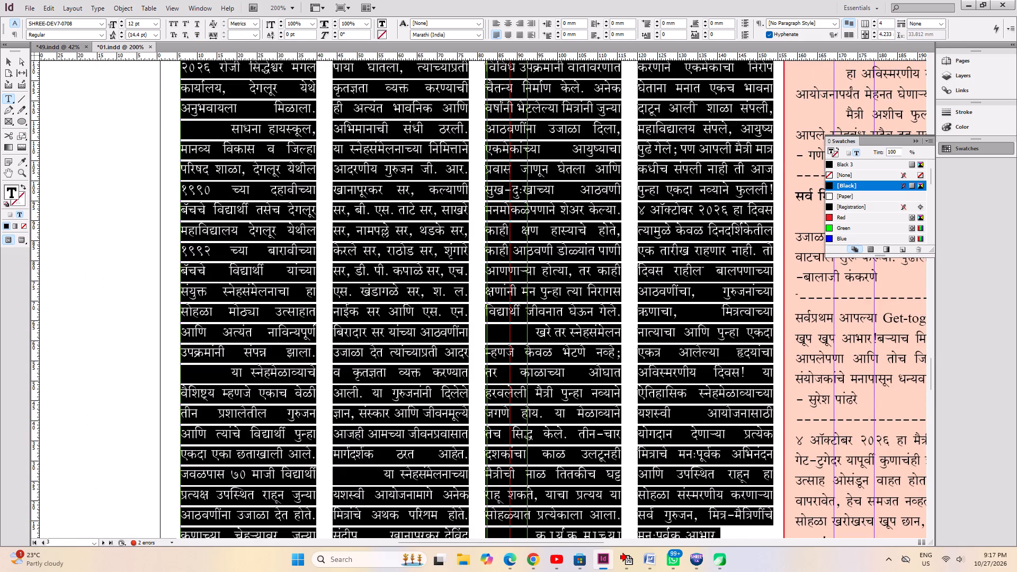
key("0")
key("0")
key("BackSpace")
key("Return")
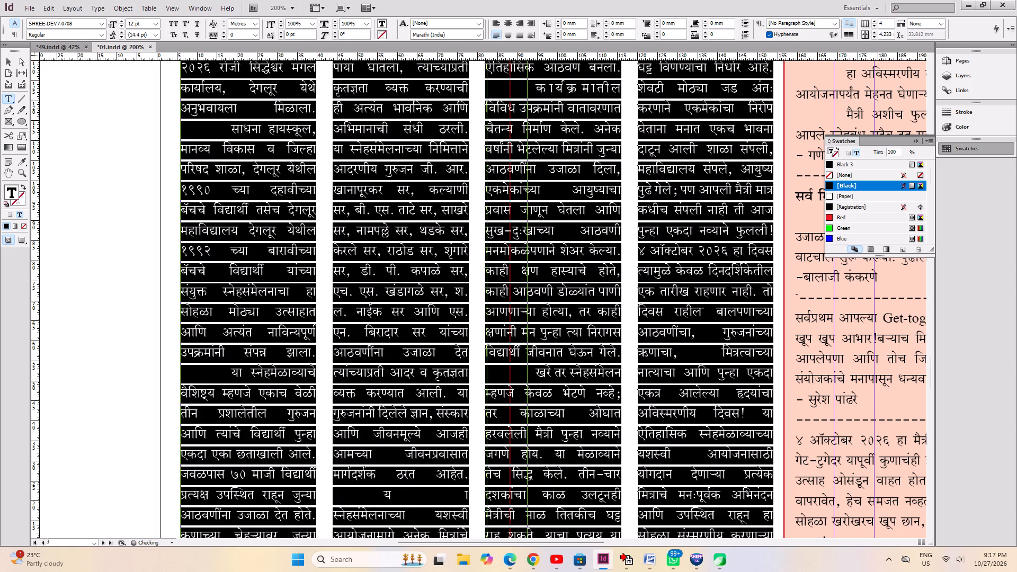
Change the reunion article's text frame to 3 columns.
key("ctrl+2")
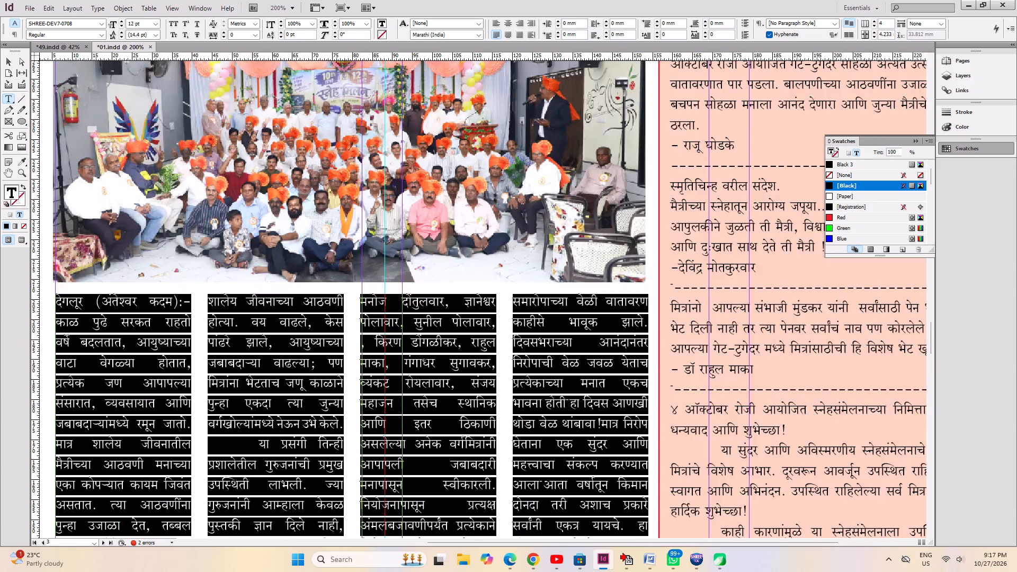
key("ctrl+1")
left_click(10, 62)
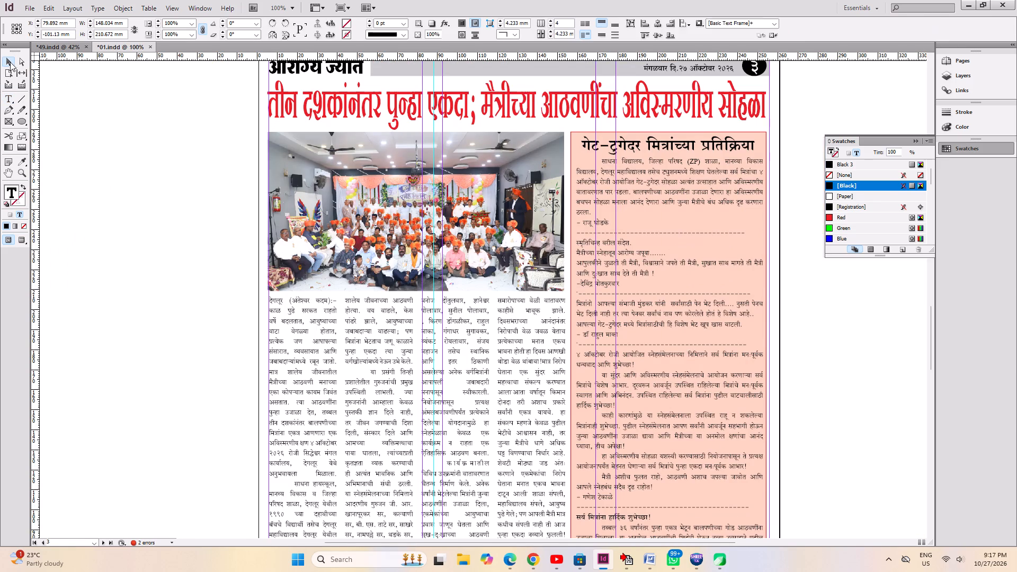
left_click(550, 26)
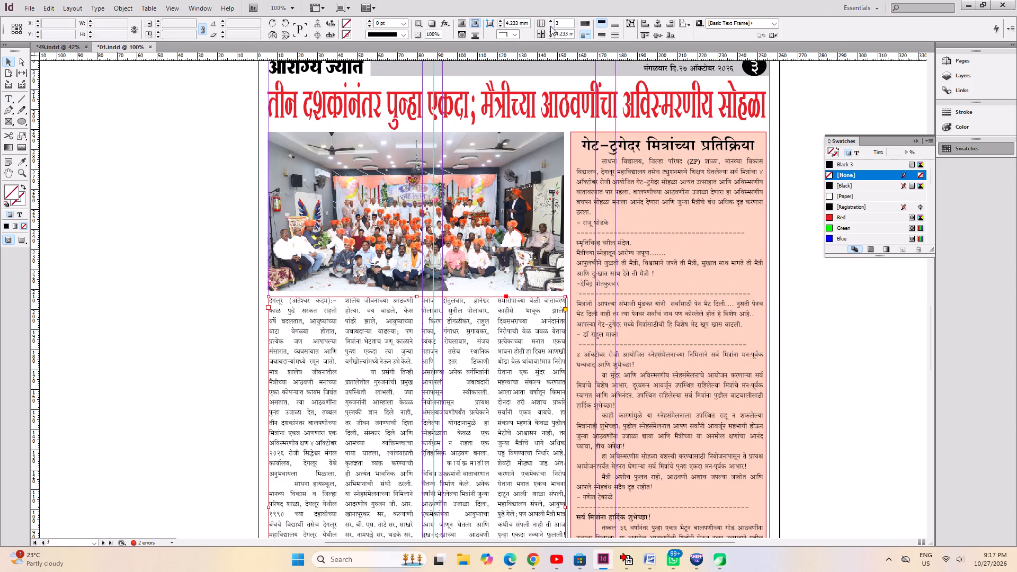
scroll(414, 360, "down", 10)
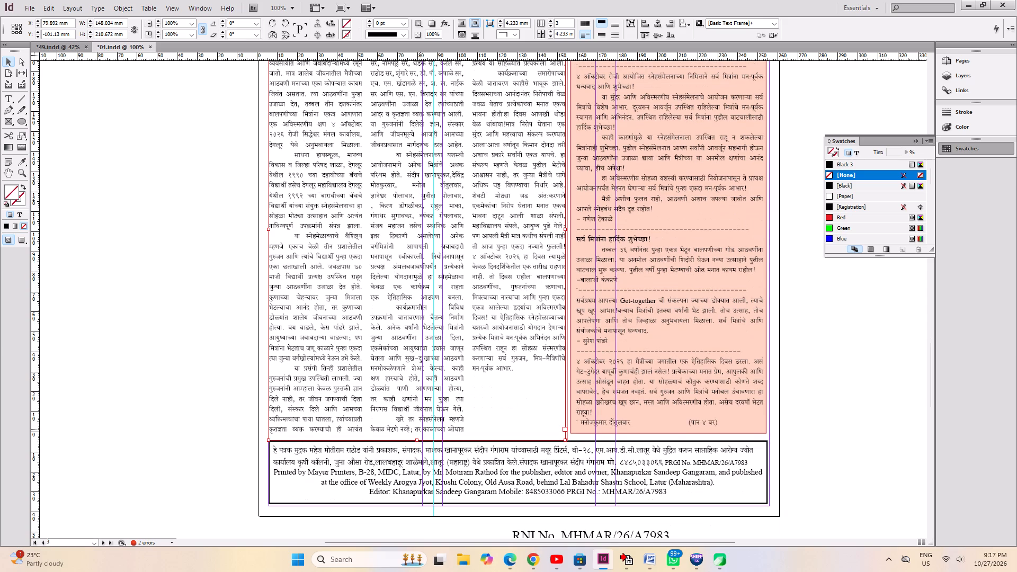
scroll(420, 429, "up", 5)
scroll(420, 427, "down", 9)
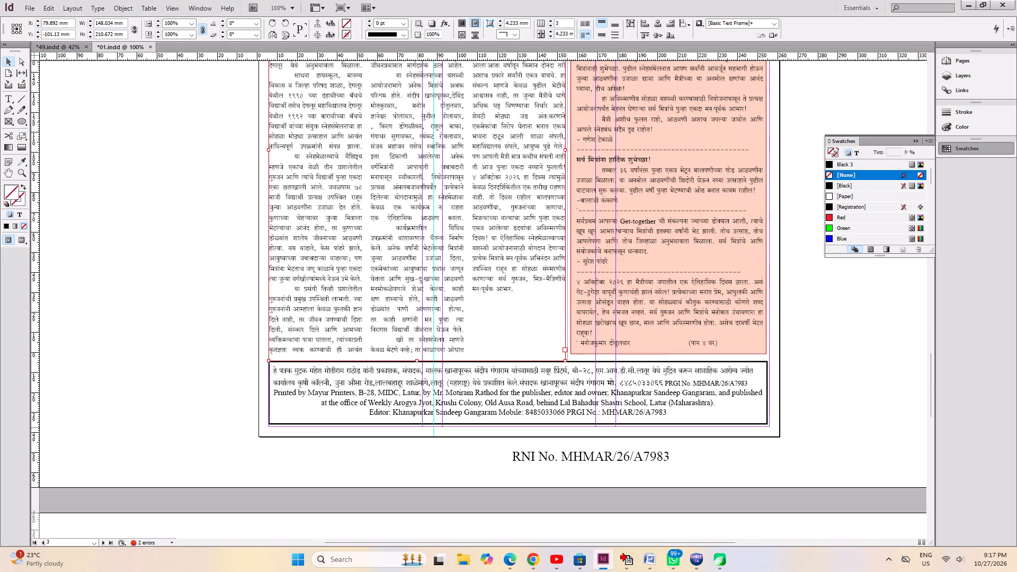
Fit the reunion article's text frame to its content and move it down to just above the printer's imprint box.
key("ctrl+alt+c")
left_click(421, 245, "shift")
left_click_drag(421, 249, 421, 275, "shift")
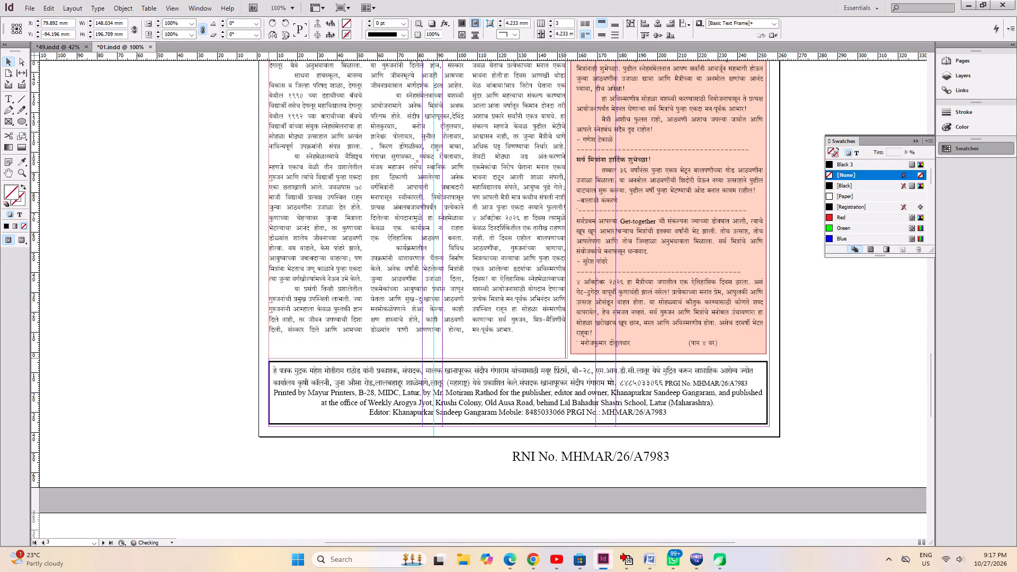
left_click_drag(421, 275, 421, 272, "shift")
scroll(421, 272, "up", 2)
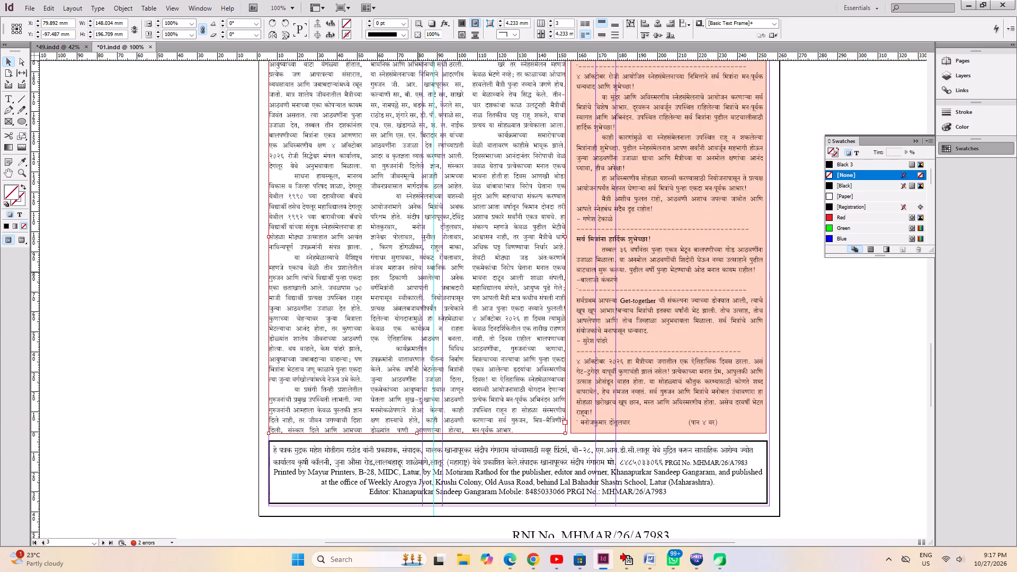
Crop the group photo's right side to about 144 mm wide, then scale it to about 149 by 91 mm above the article.
scroll(418, 272, "up", 4)
left_click(429, 165)
scroll(426, 164, "up", 3)
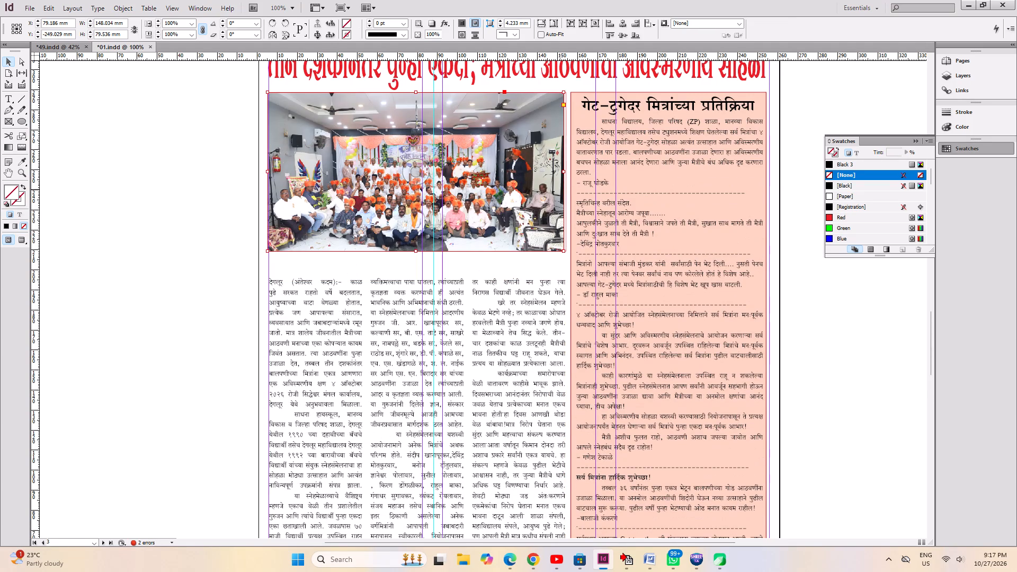
left_click_drag(564, 173, 556, 173)
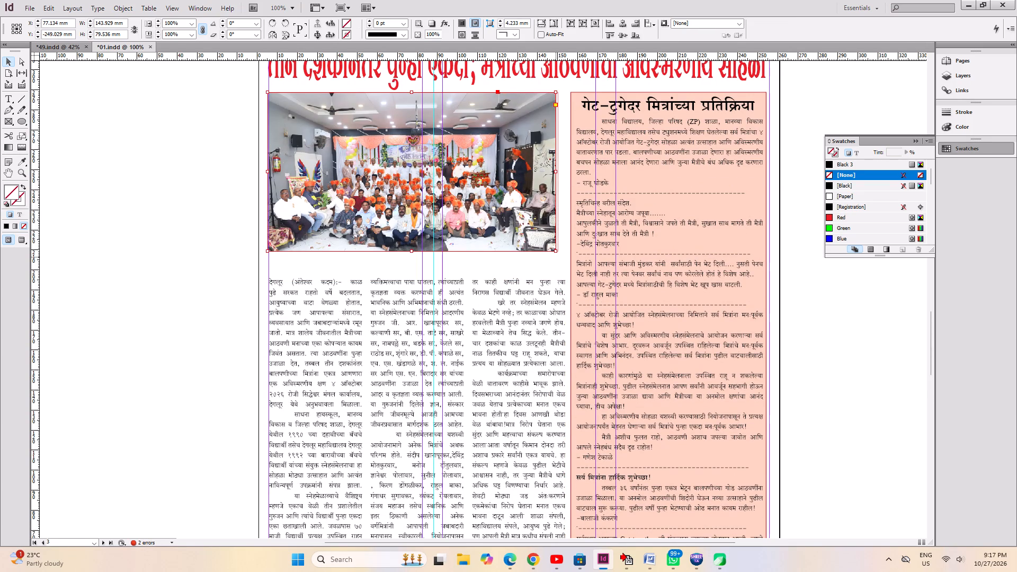
left_click_drag(554, 252, 564, 269, "ctrl")
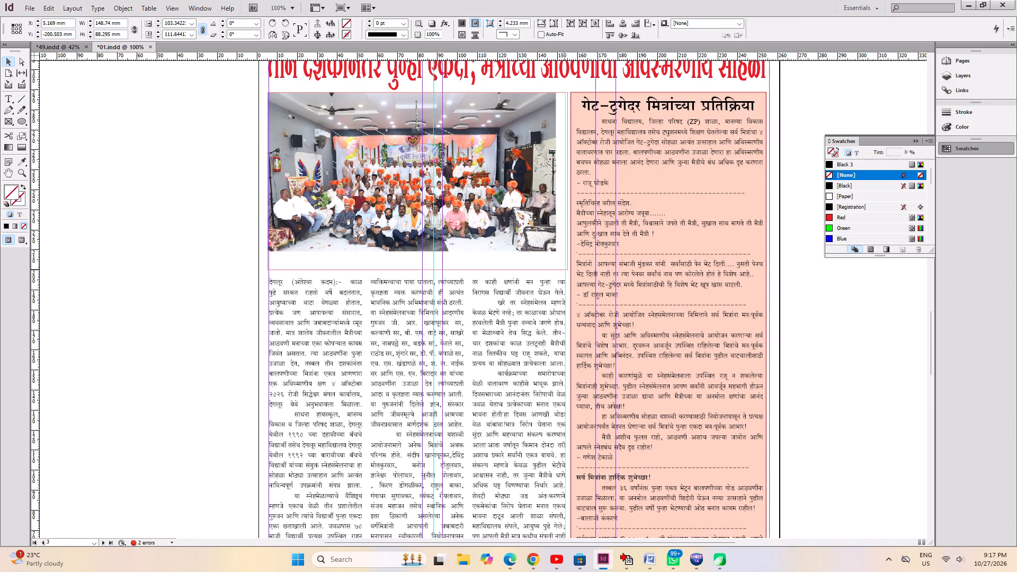
left_click_drag(564, 269, 563, 270, "ctrl")
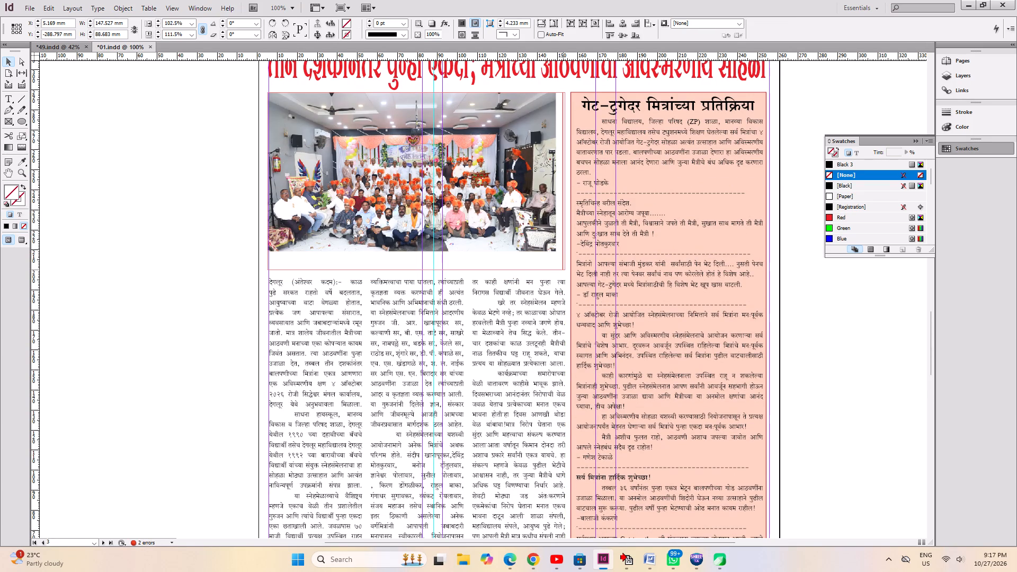
left_click_drag(563, 270, 564, 271, "ctrl")
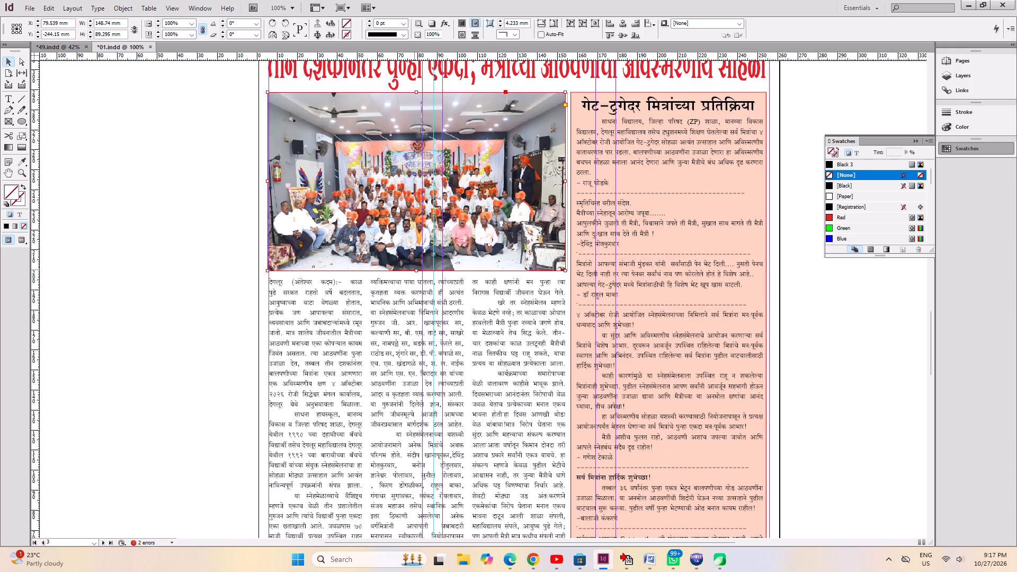
left_click(415, 270, "ctrl")
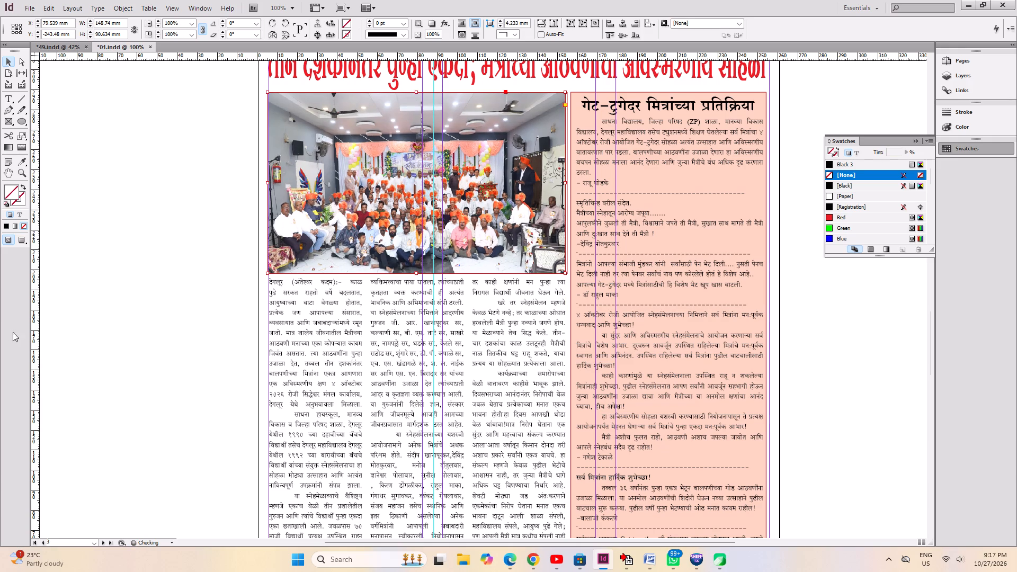
Save the layout with the enlarged group photo and three-column article on page 3.
left_click(137, 335)
key("ctrl+s")
key("ctrl+0")
key("ctrl+a")
key("ctrl+s")
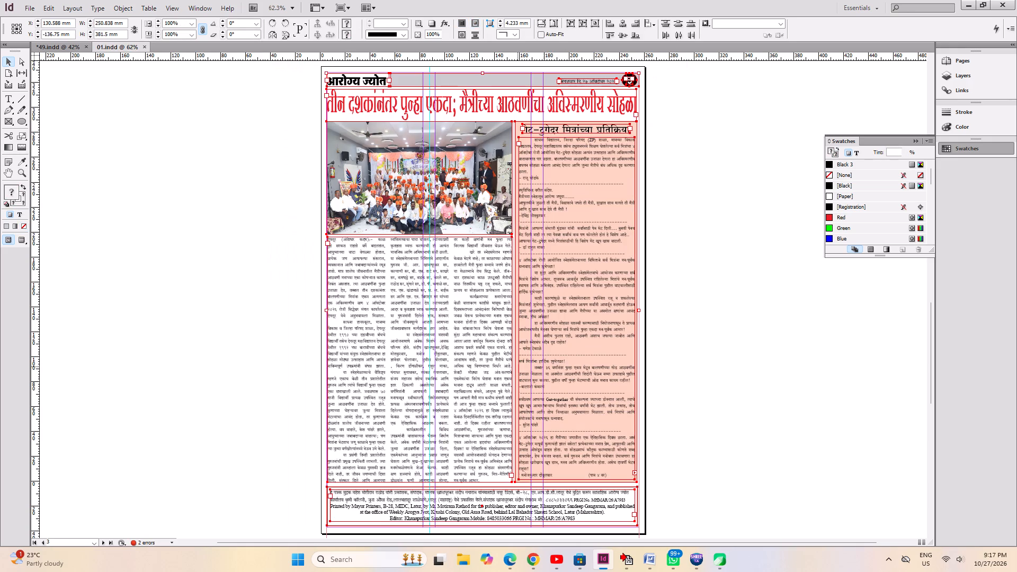
Examine the text and spacing of the parenting and REBT article on page 4.
left_click(670, 359)
scroll(601, 424, "down", 16)
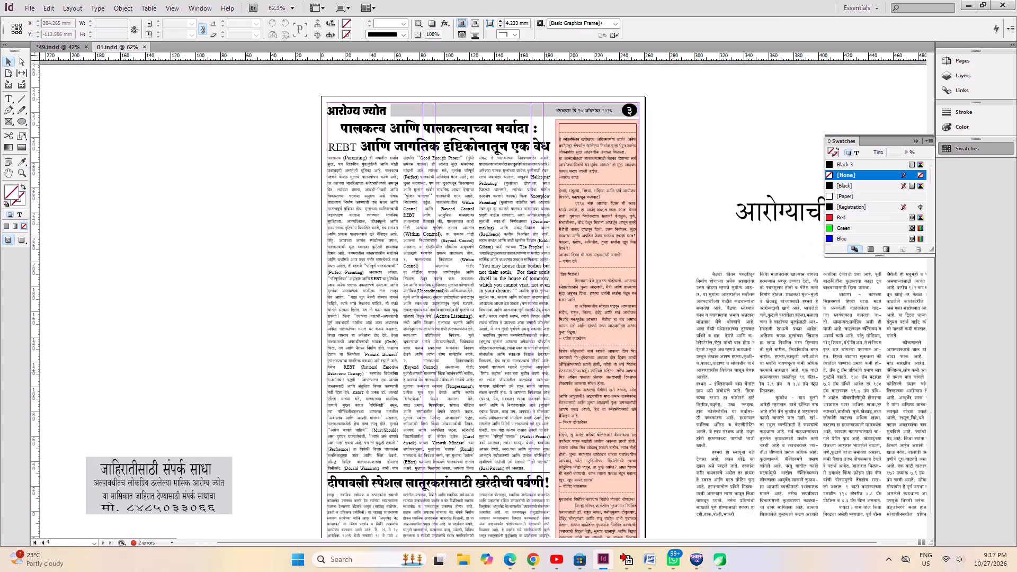
left_click(516, 370)
key("ctrl+1")
key("space")
key("space")
key("space")
key("space")
key("space")
key("space")
key("space")
key("space")
key("space")
key("space")
key("space")
key("space")
key("space")
key("space")
key("space")
key("space")
key("space")
key("space")
key("space")
key("space")
left_click_drag(490, 489, 448, 503)
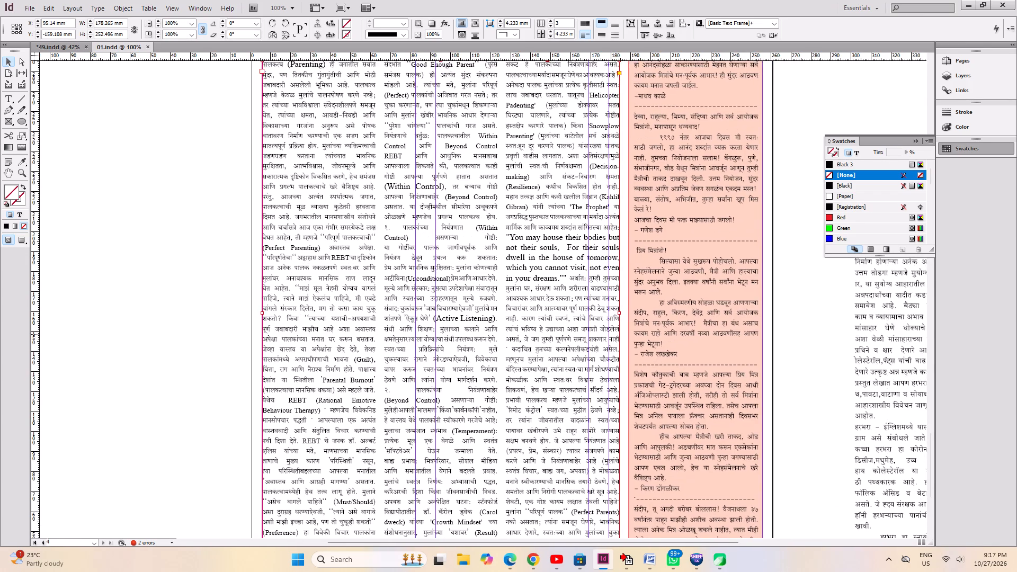
left_click_drag(430, 341, 357, 458)
left_click_drag(313, 423, 261, 177)
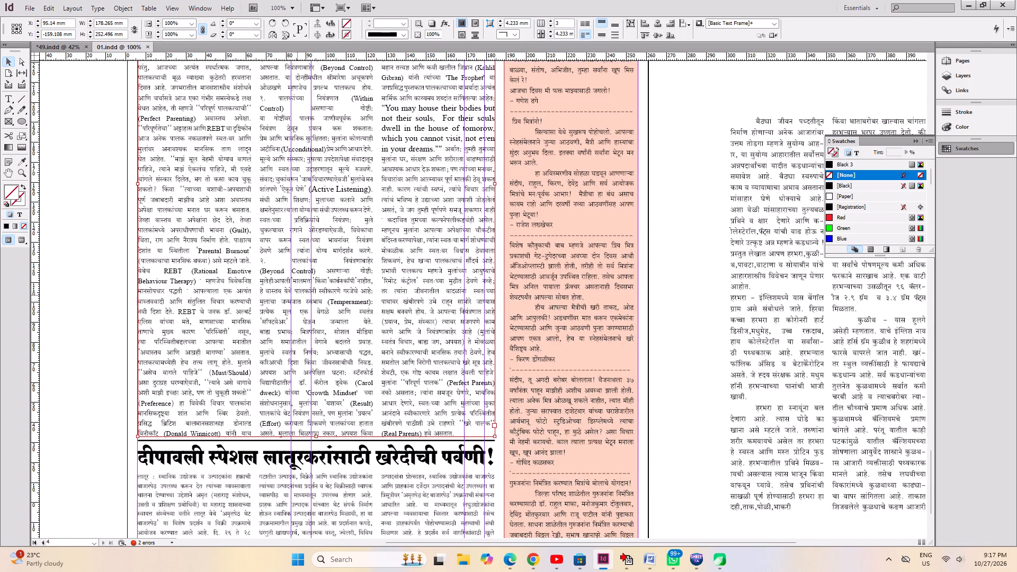
left_click(308, 357)
double_click(311, 362)
left_click_drag(330, 235, 326, 247)
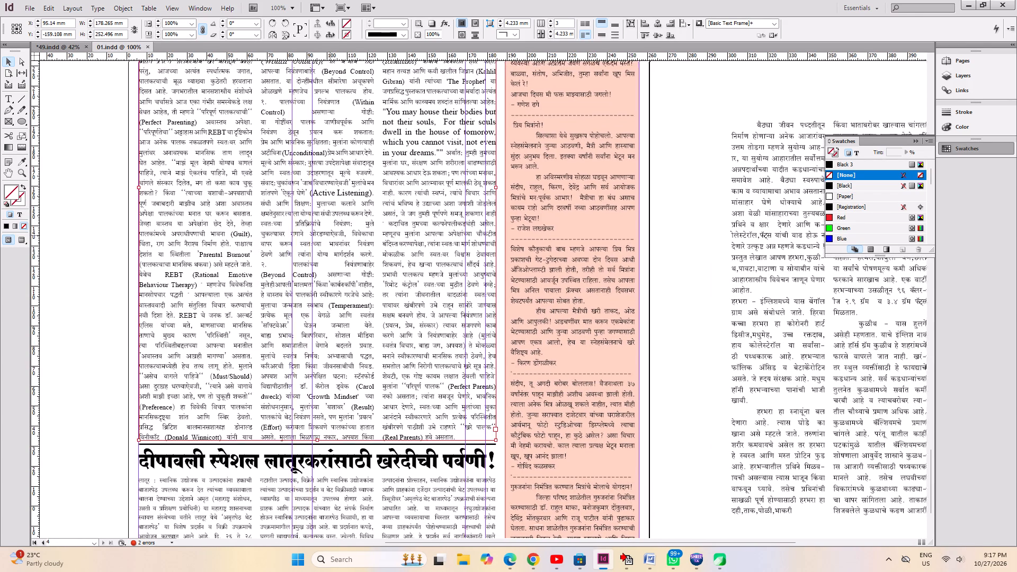
left_click_drag(326, 247, 312, 325)
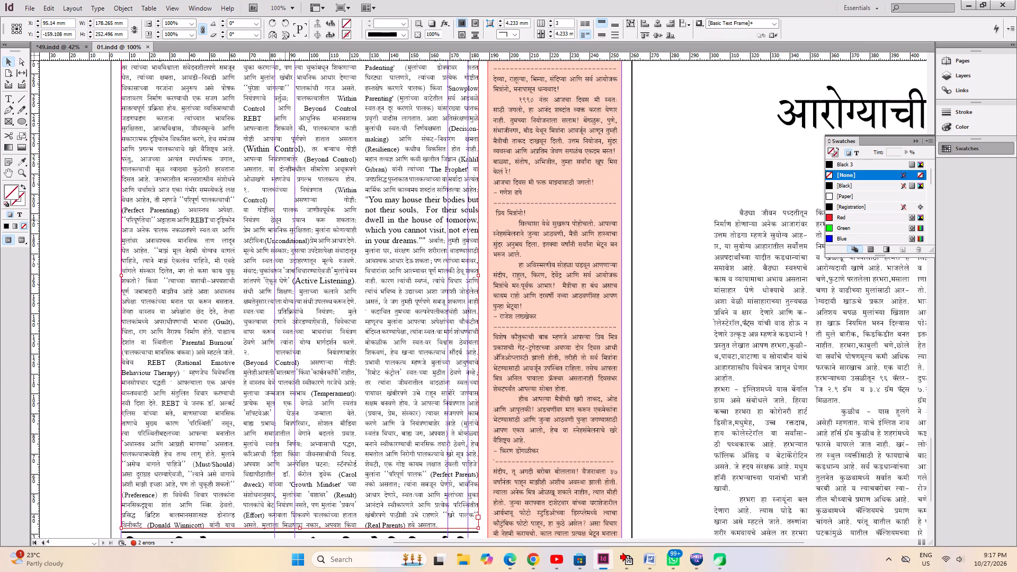
left_click_drag(284, 201, 275, 252)
left_click_drag(341, 167, 326, 198)
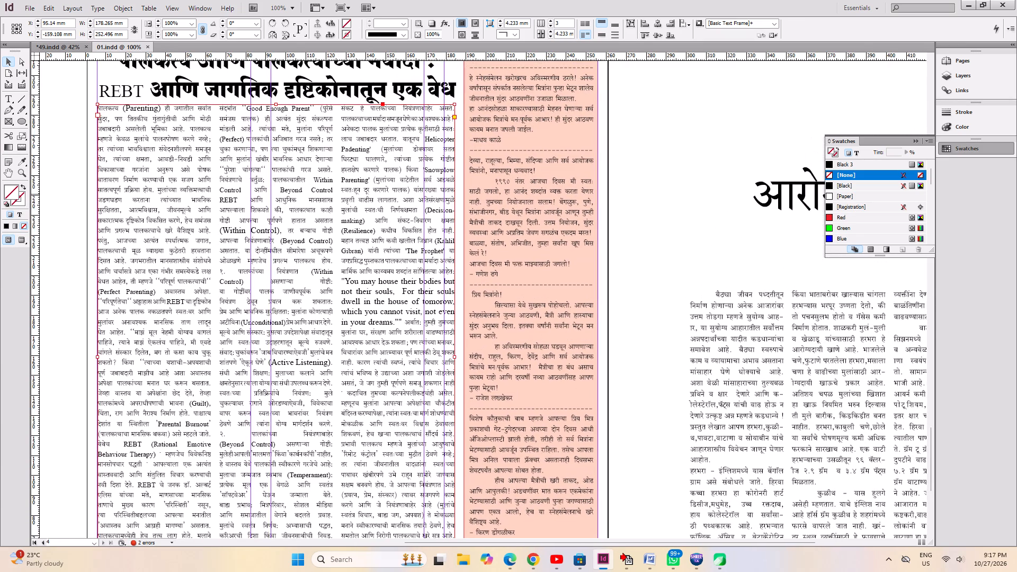
left_click(435, 146)
key("ctrl+2")
key("space")
key("space")
key("space")
key("space")
key("space")
key("space")
key("space")
key("space")
key("space")
key("space")
key("space")
key("space")
key("space")
key("space")
key("space")
key("space")
key("space")
key("space")
key("space")
key("space")
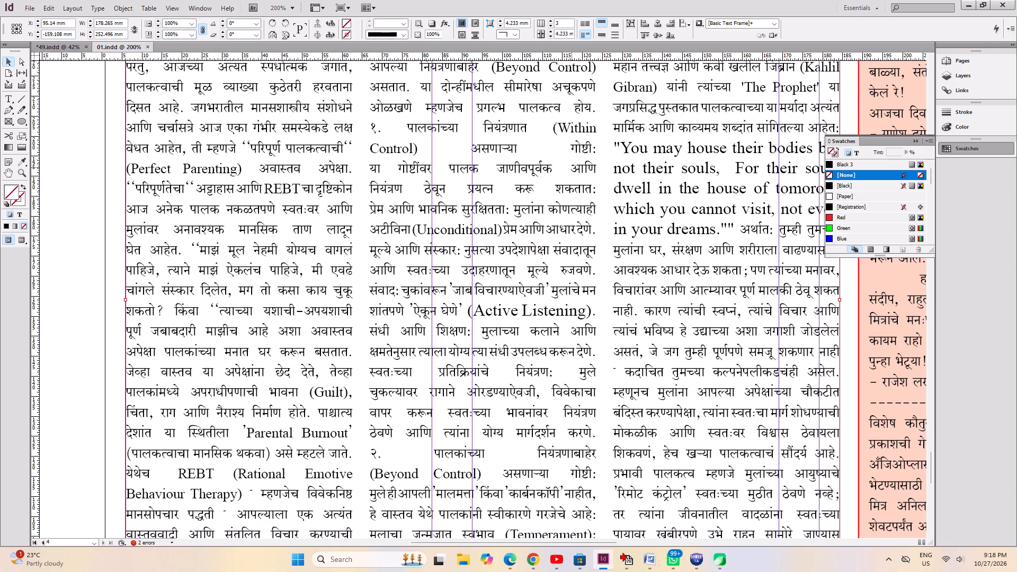
left_click_drag(522, 158, 347, 372)
left_click_drag(365, 289, 277, 401)
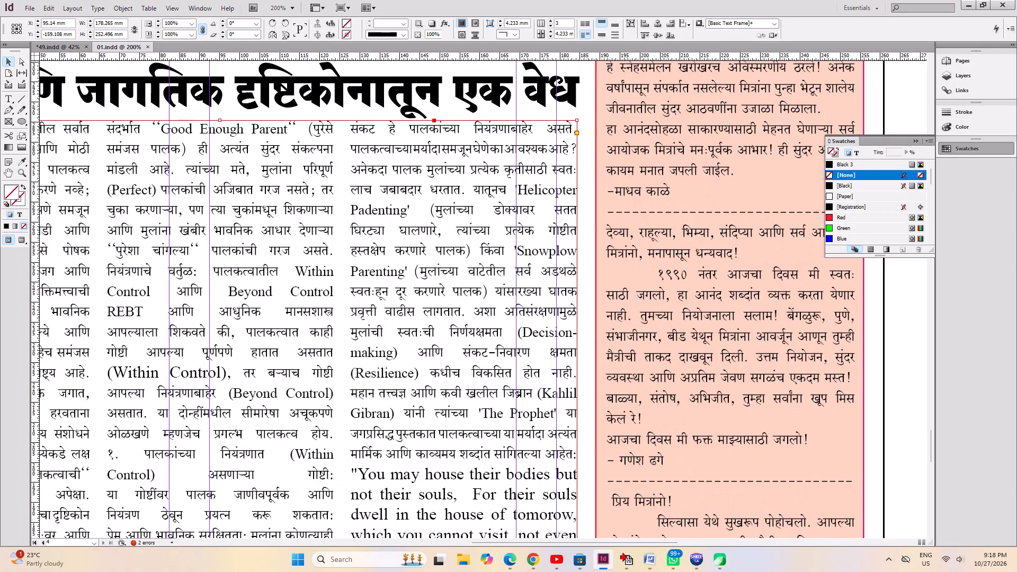
Correct "Padenting" to "Parenting" after 'Helicopter' in the parenting article by reusing the correctly spelled word from the 'Snowplow Parenting' phrase.
left_click(5, 96)
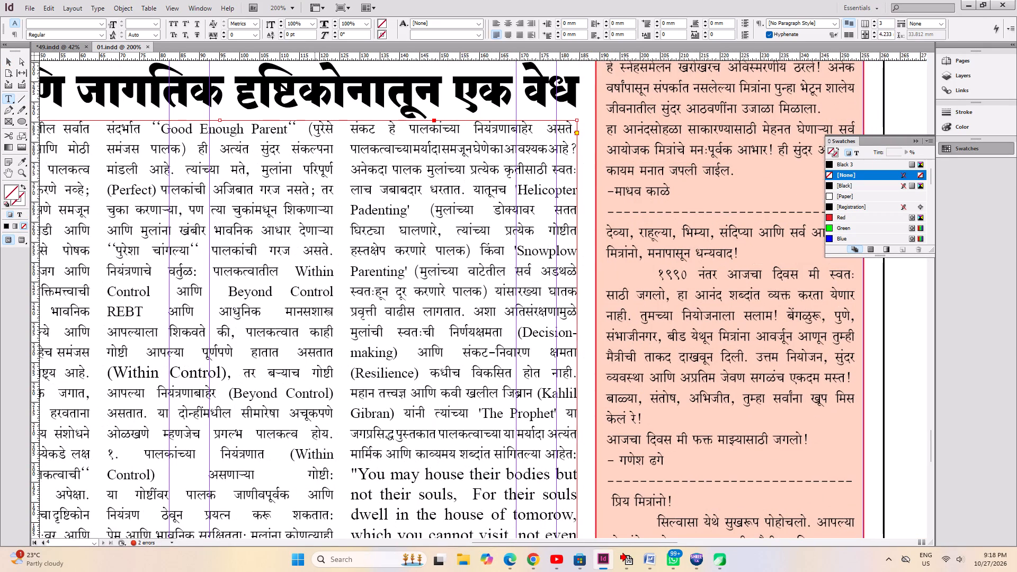
double_click(368, 281)
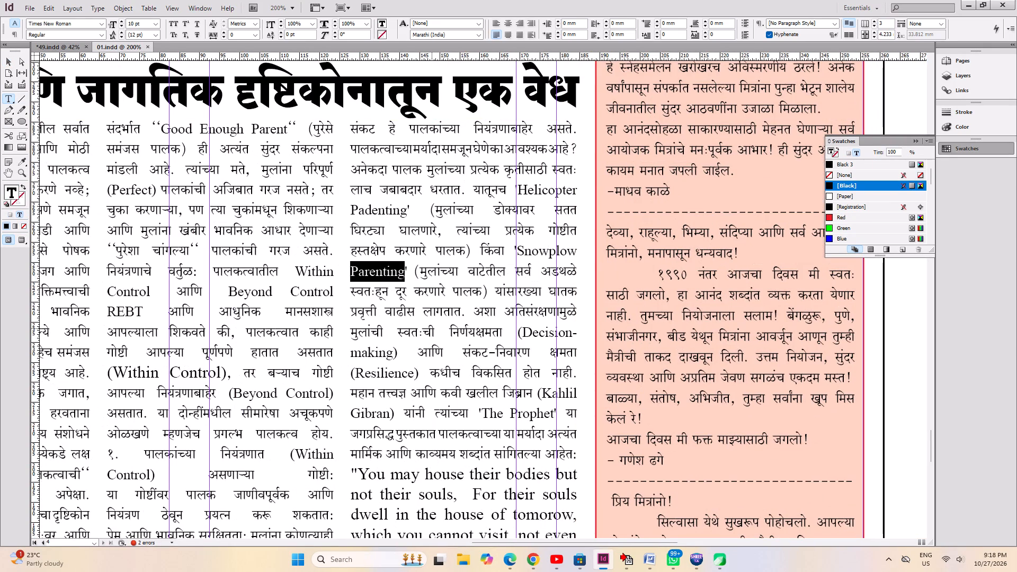
key("ctrl+c")
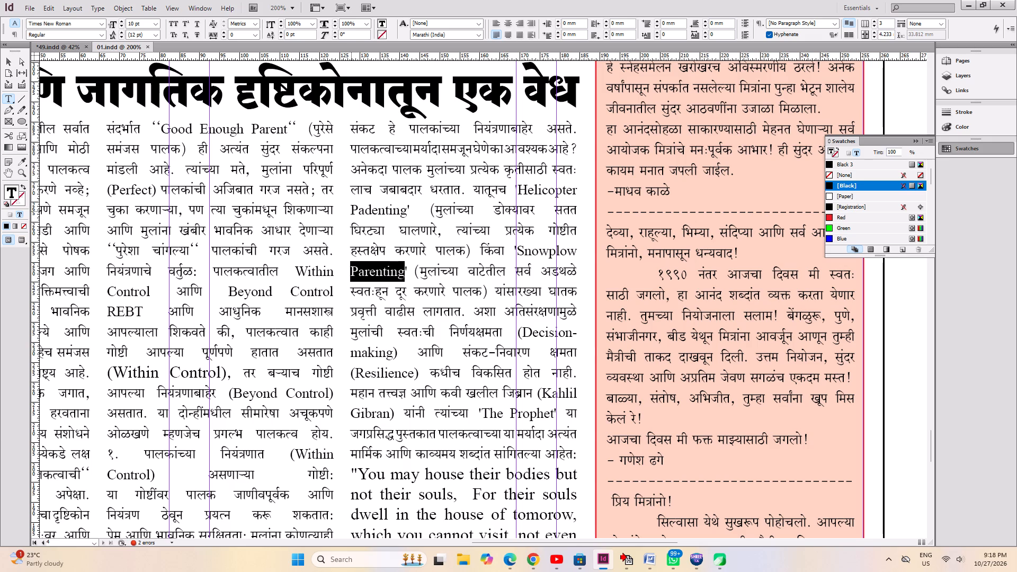
left_click_drag(351, 211, 408, 219)
key("ctrl+v")
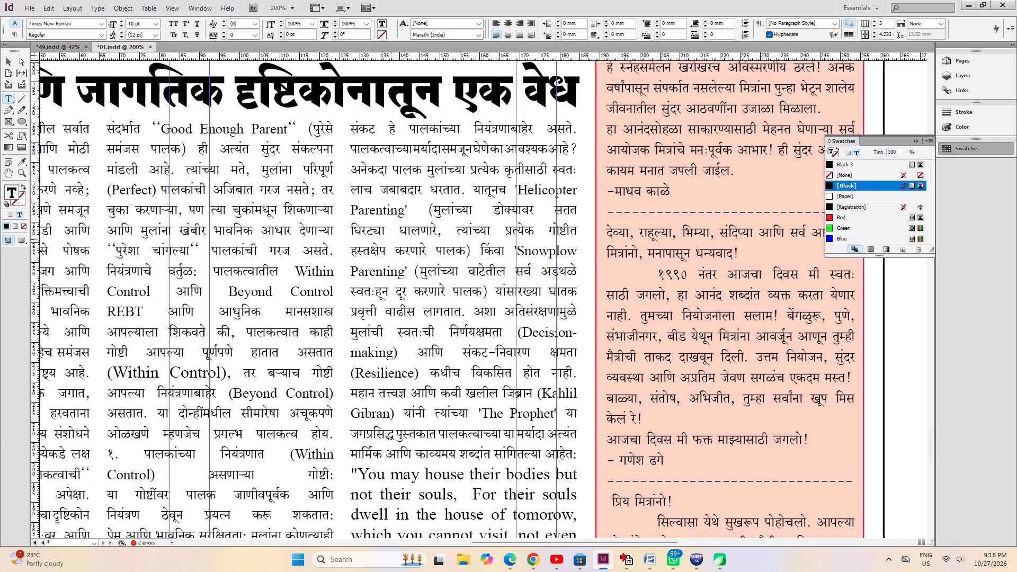
Review the rest of page 4 down to its bottom edge and save the layout with the spelling correction.
scroll(391, 239, "down", 11)
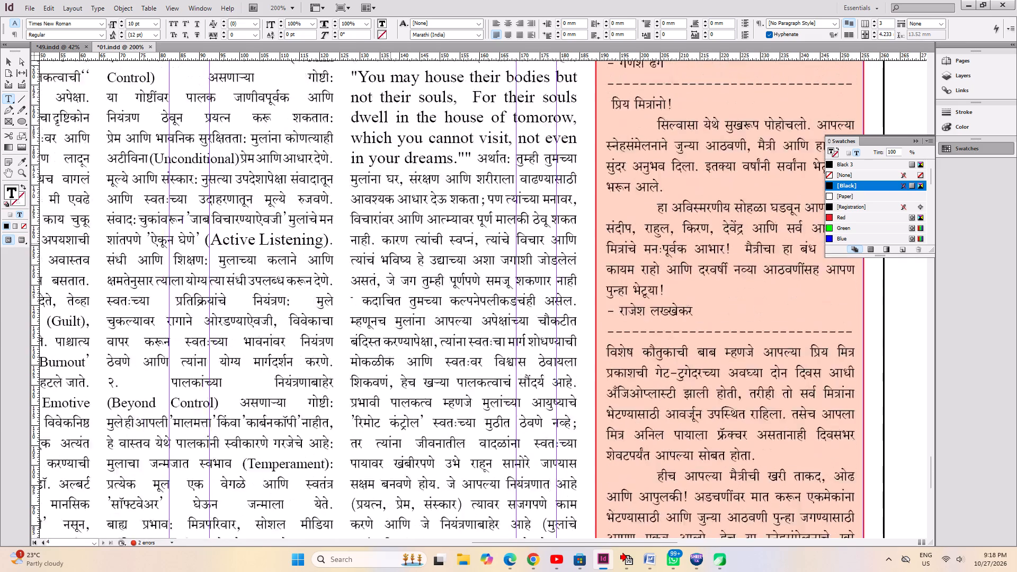
scroll(390, 244, "down", 10)
key("ctrl+s")
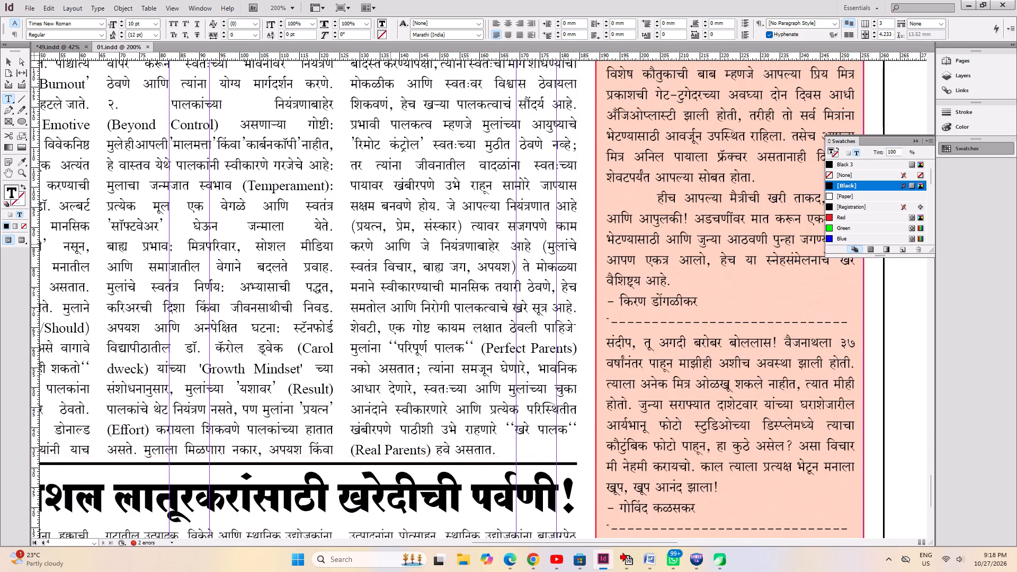
scroll(390, 244, "down", 12)
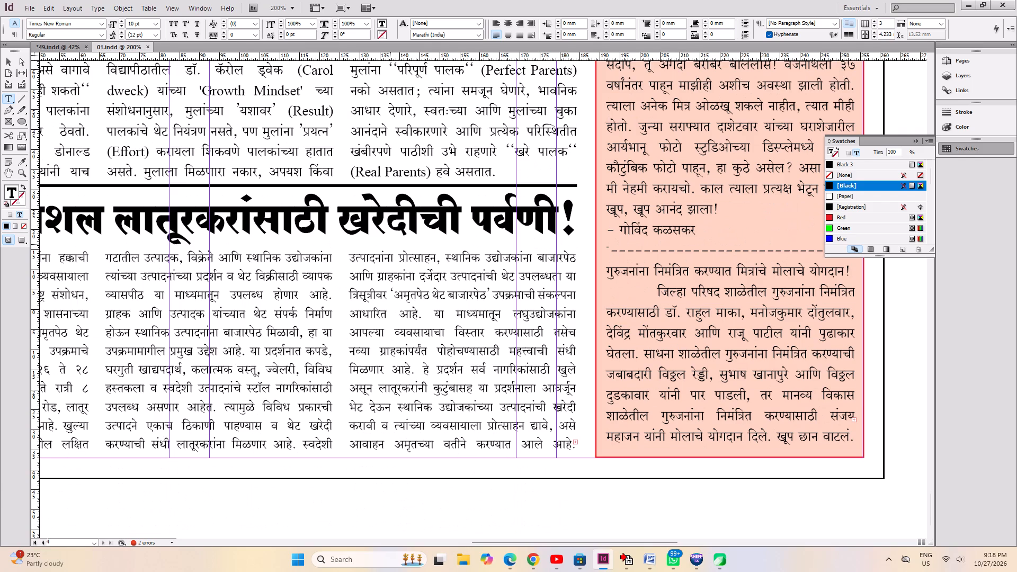
left_click(296, 287)
key("ctrl+s")
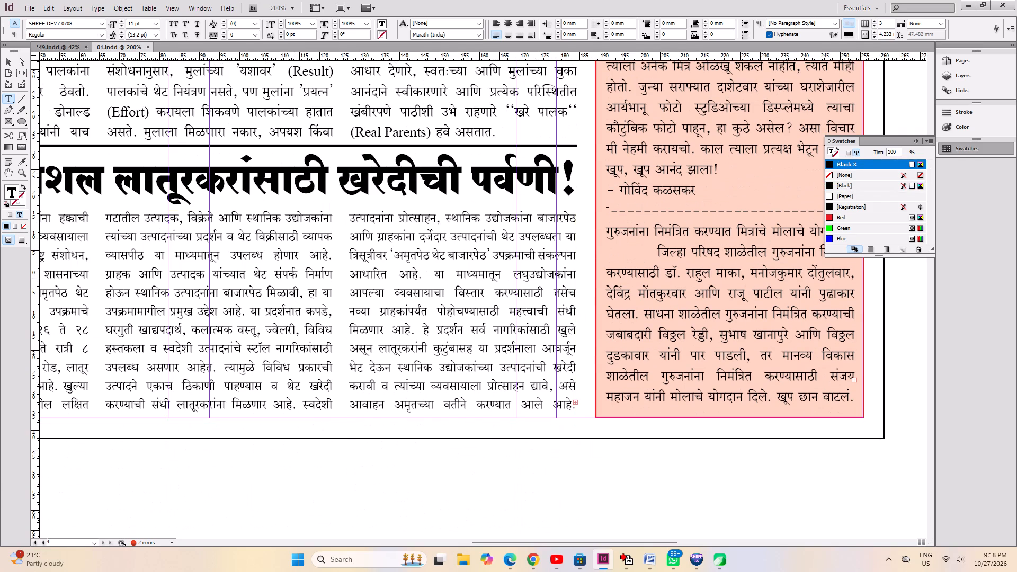
key("ctrl+0")
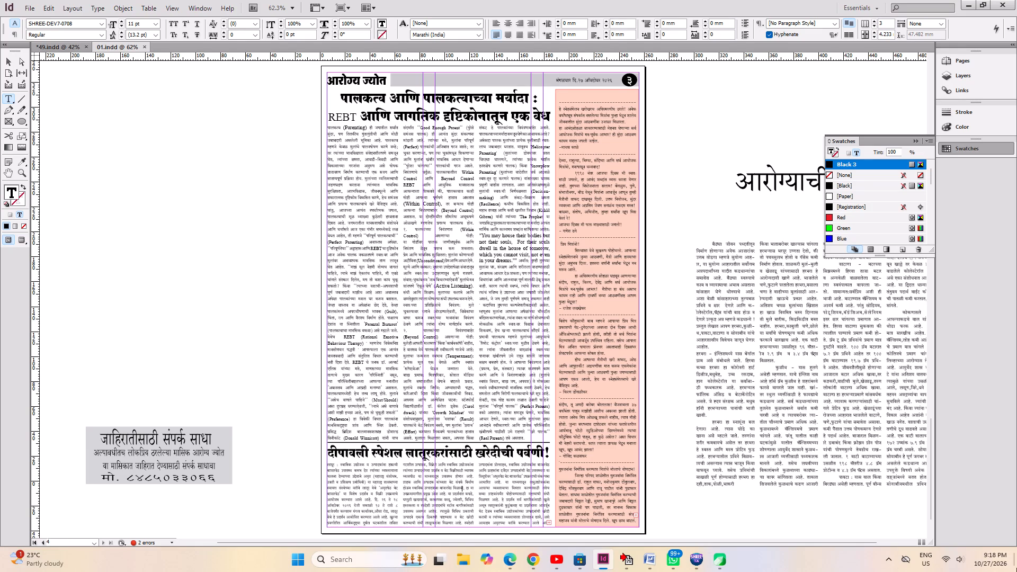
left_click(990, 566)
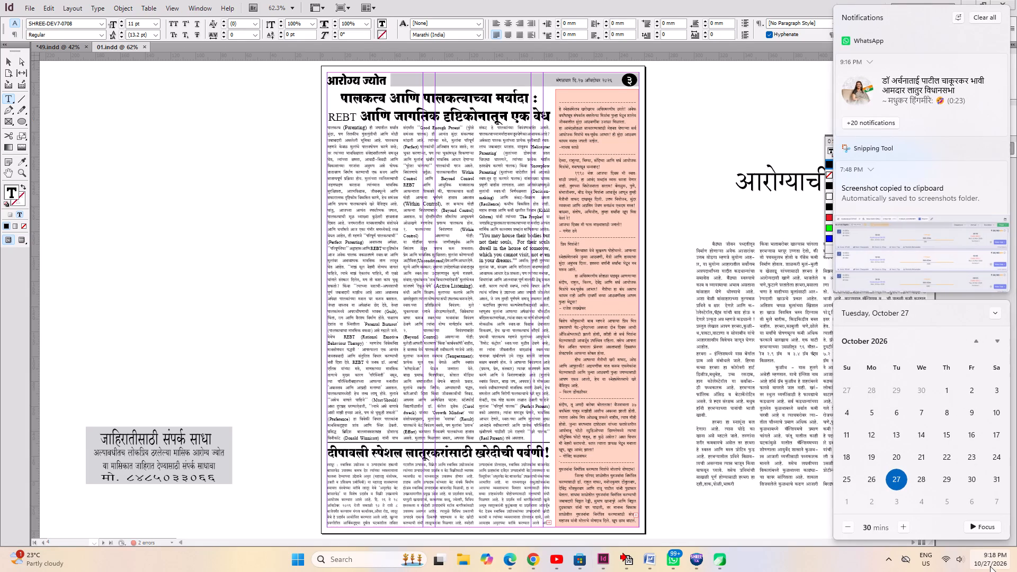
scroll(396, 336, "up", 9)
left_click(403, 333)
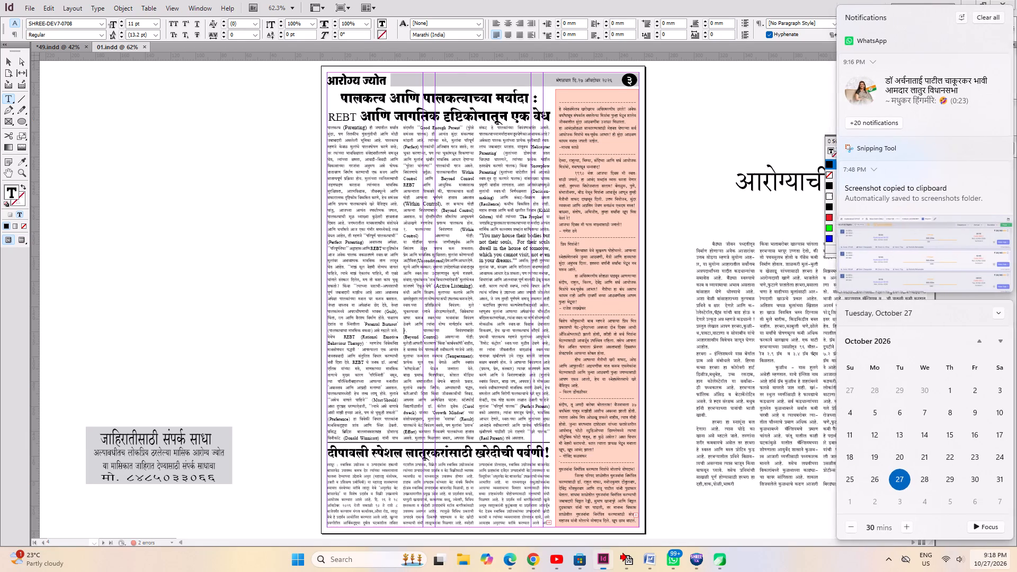
Recolour the whole red headline of the reunion story on page 3 with the Black swatch.
scroll(403, 333, "up", 20)
scroll(403, 333, "up", 20)
scroll(403, 333, "up", 6)
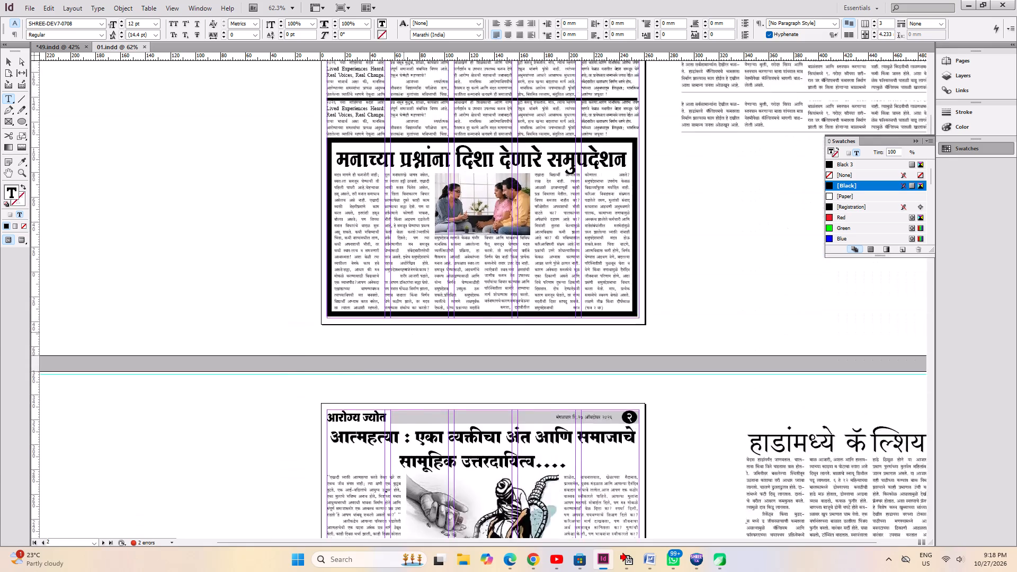
scroll(405, 332, "down", 20)
scroll(405, 332, "down", 4)
left_click(387, 307)
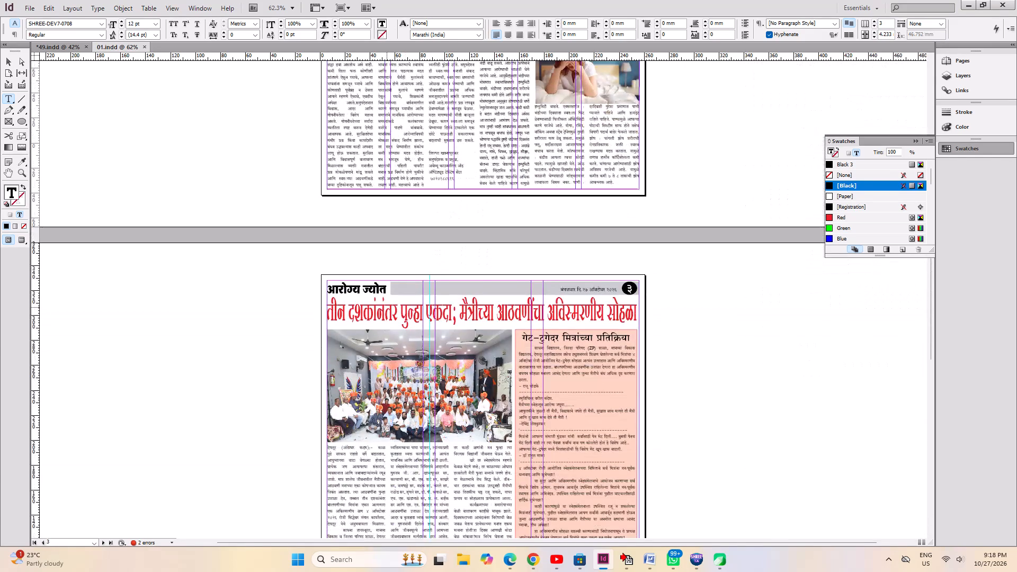
key("ctrl+a")
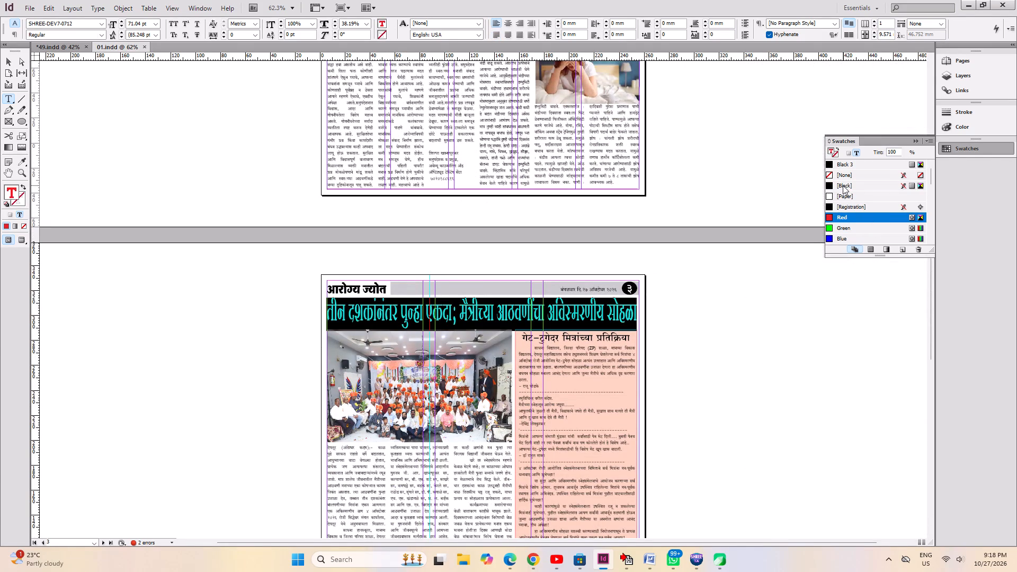
left_click(843, 185)
left_click(540, 309)
Export the layout to the Desktop as an Adobe PDF (Print) file named 01.
scroll(540, 309, "up", 20)
scroll(540, 309, "up", 10)
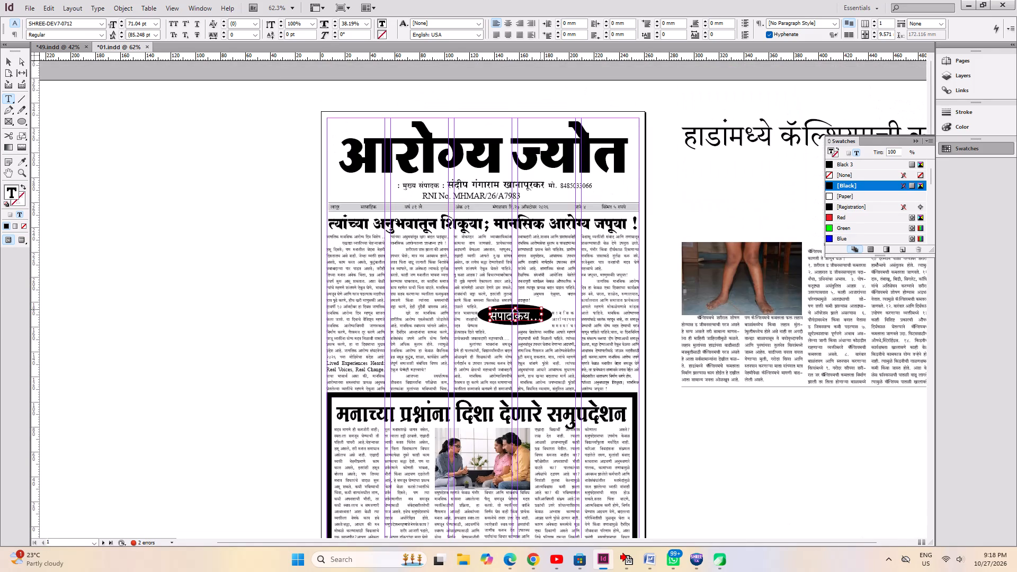
key("ctrl+e")
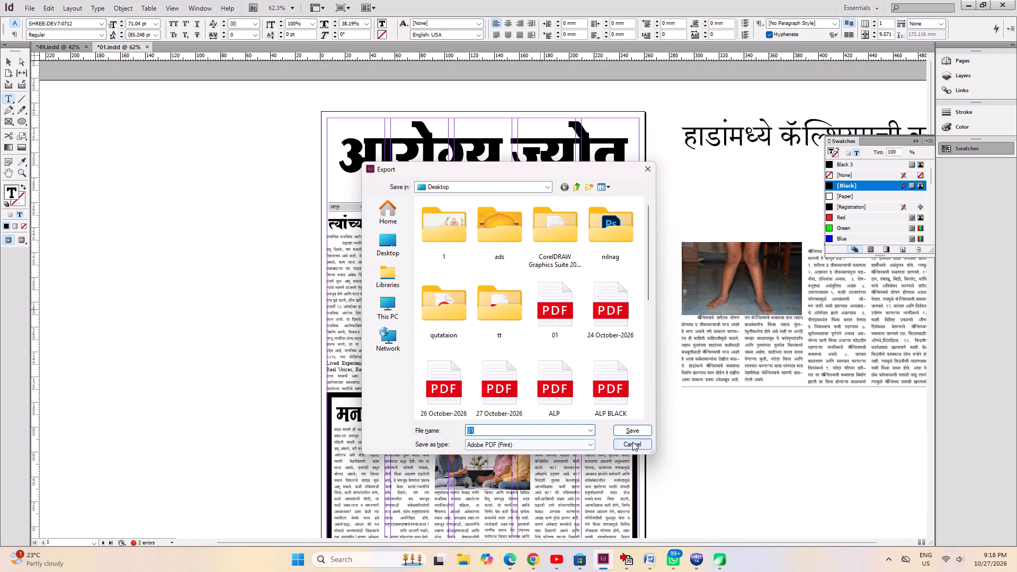
left_click(632, 431)
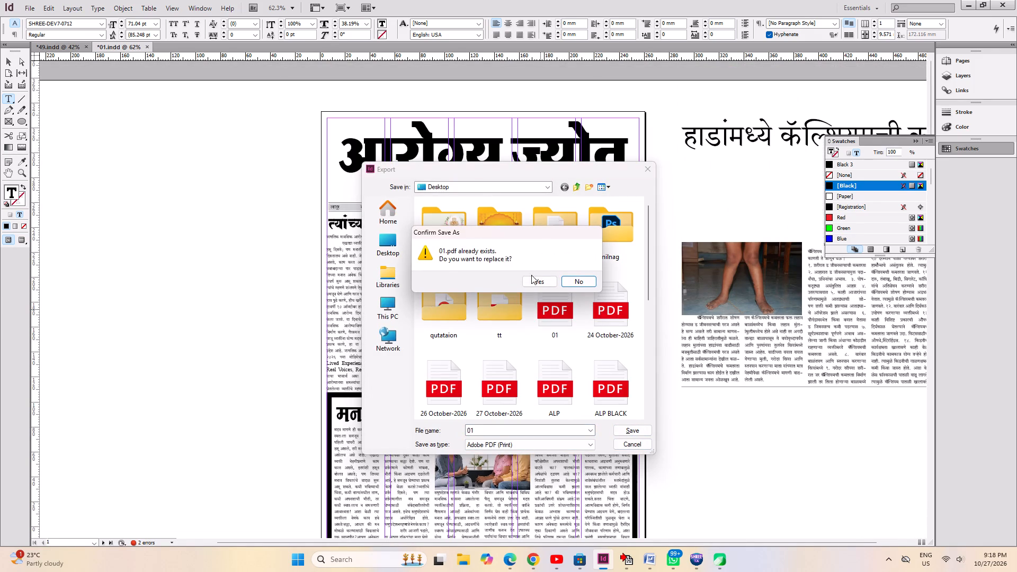
Overwrite the existing 01 PDF on the Desktop, exporting only the page range 1-4 despite the overset text.
left_click(536, 279)
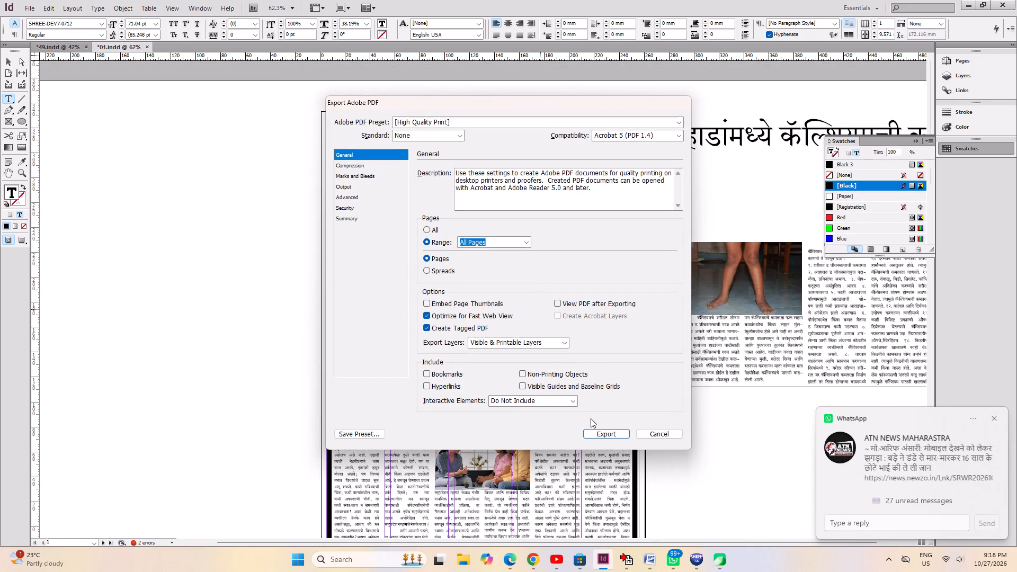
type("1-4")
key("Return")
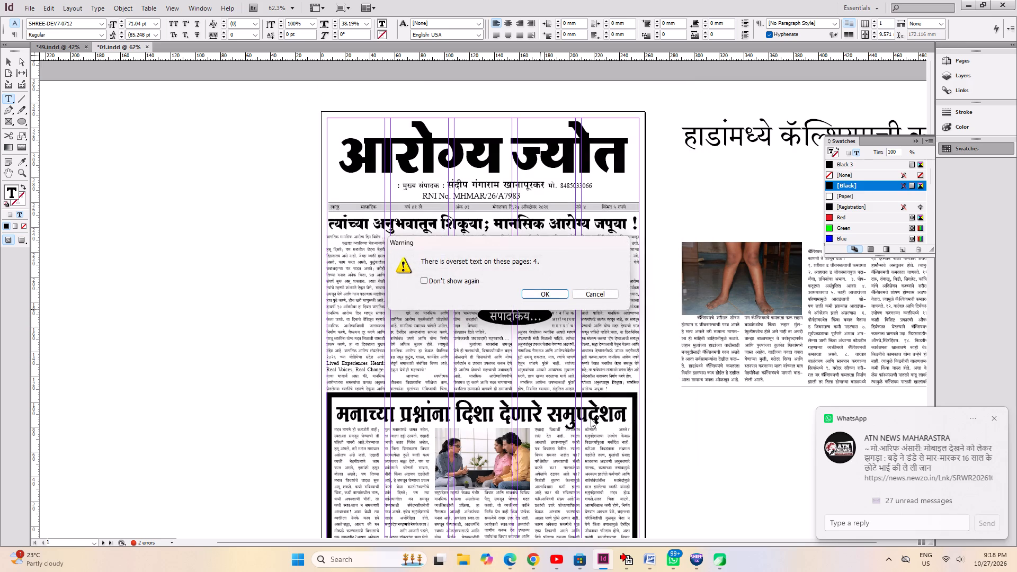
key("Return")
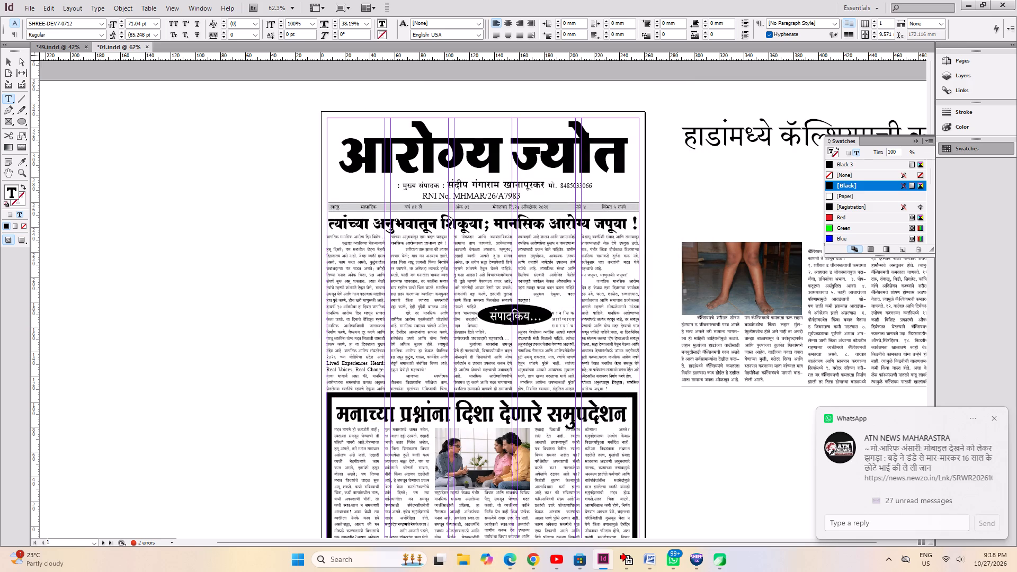
Delete the stray empty text frame from the pasteboard to the left of page 1.
left_click(8, 63)
left_click(148, 325)
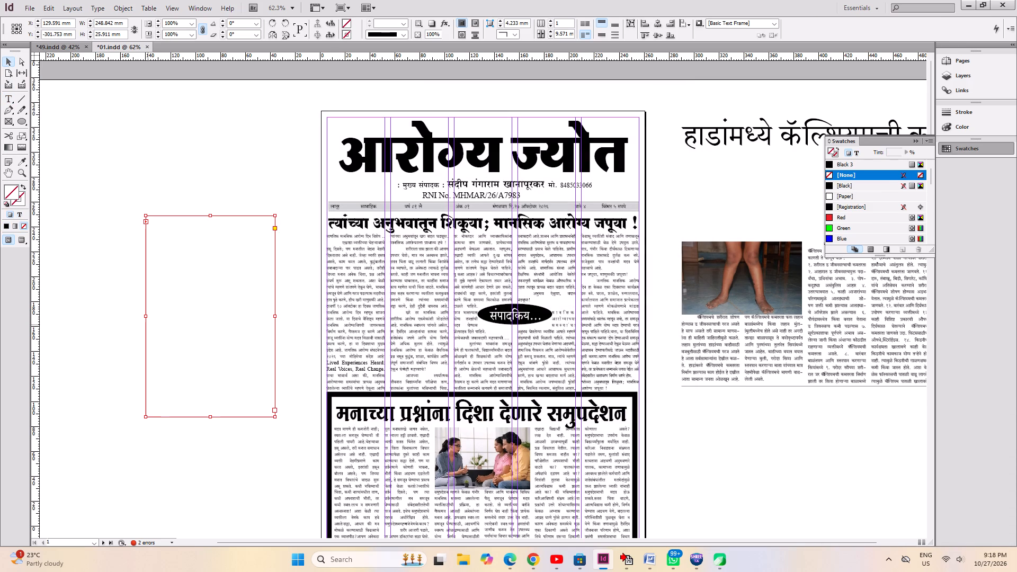
left_click_drag(156, 143, 249, 374)
key("Delete")
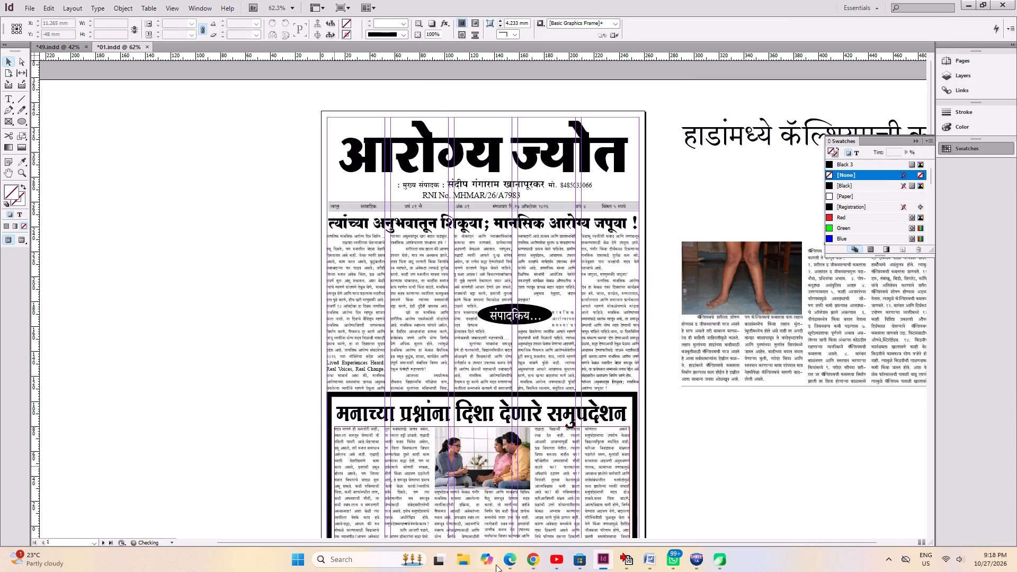
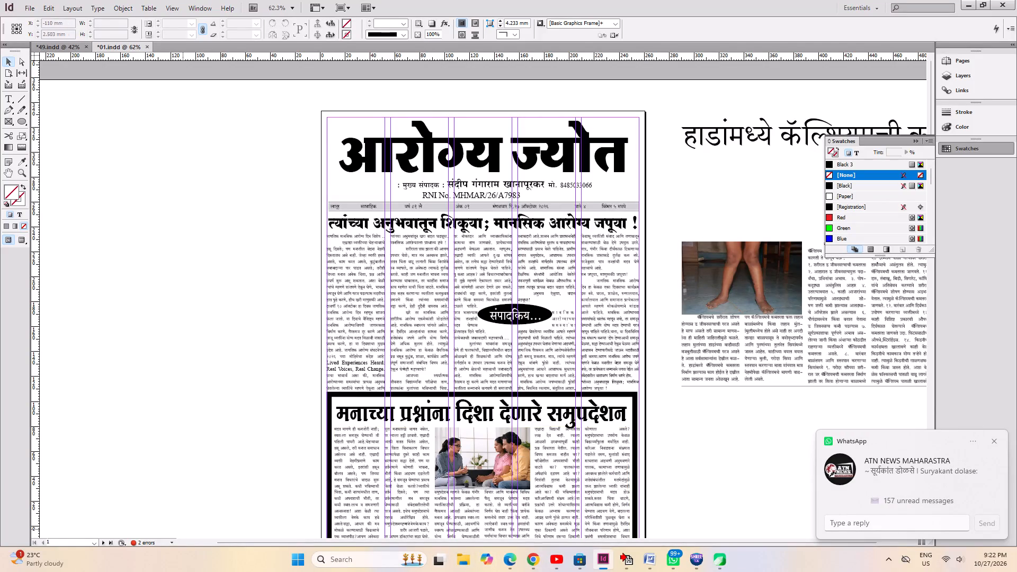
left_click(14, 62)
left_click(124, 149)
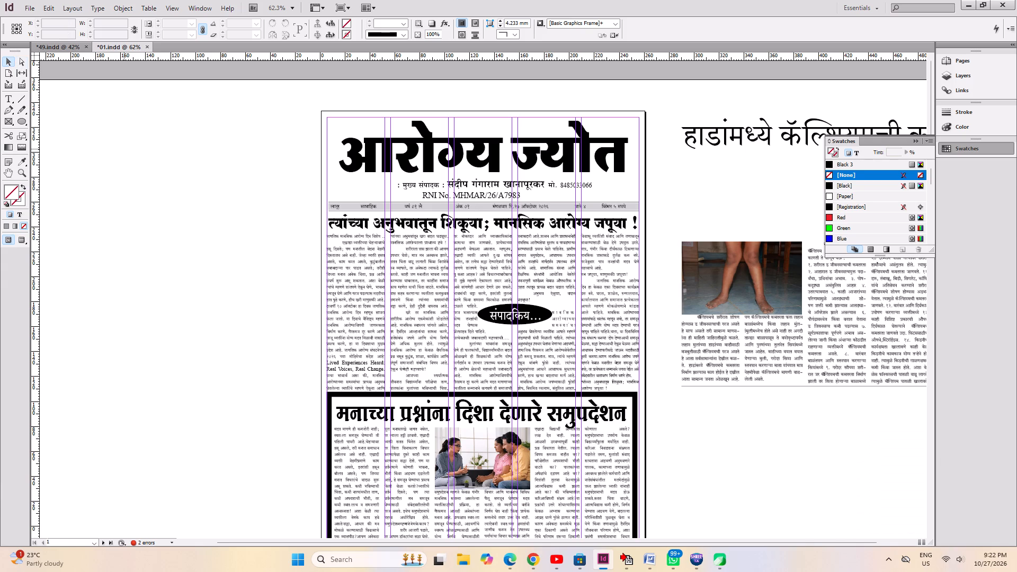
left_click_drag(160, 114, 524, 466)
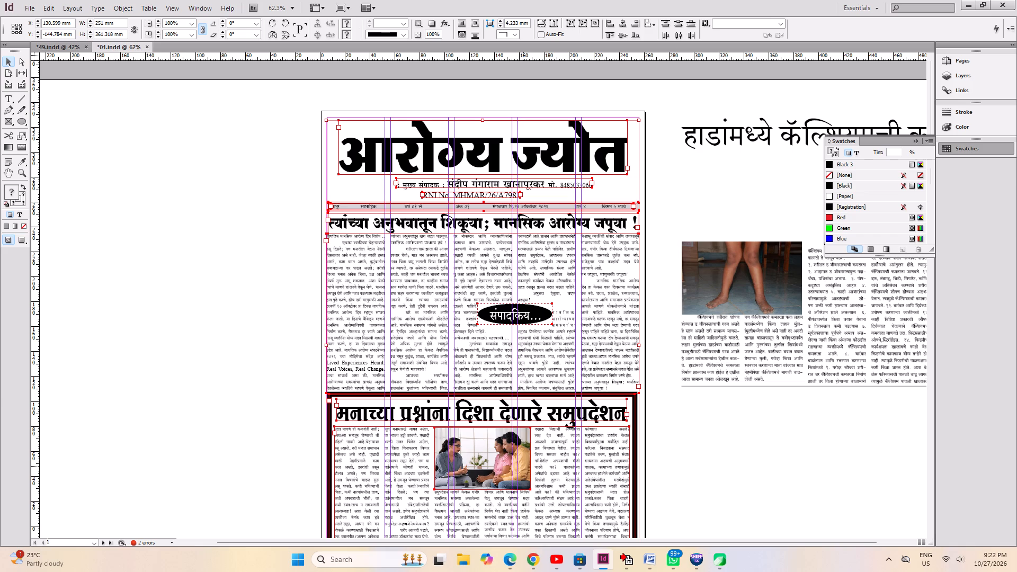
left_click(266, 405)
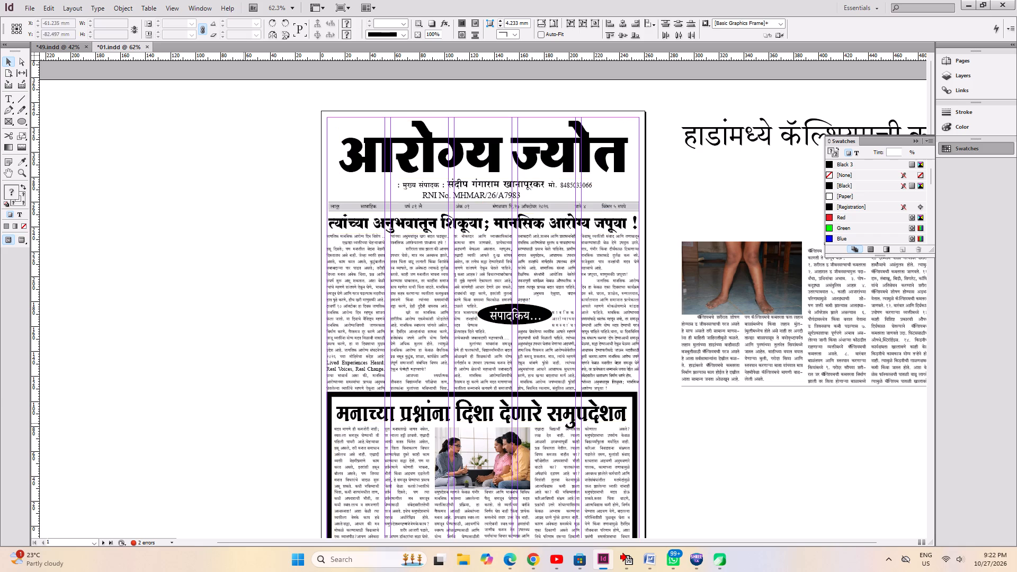
Switch to text editing in the counselling article on page 1 and open the Shree-Lipi Dev Ratna typing utility.
left_click(5, 95)
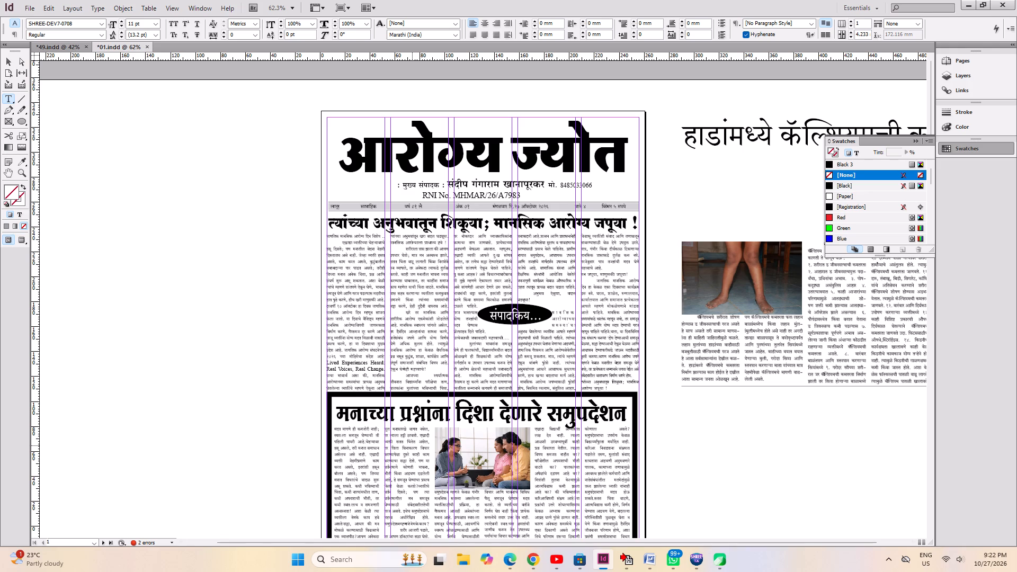
double_click(414, 422)
double_click(399, 472)
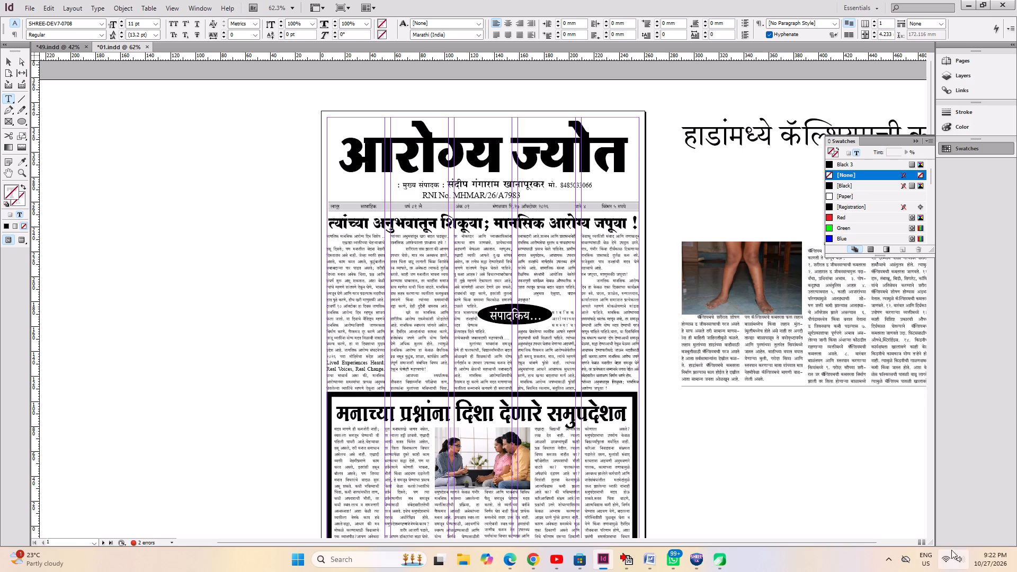
left_click(883, 561)
double_click(868, 501)
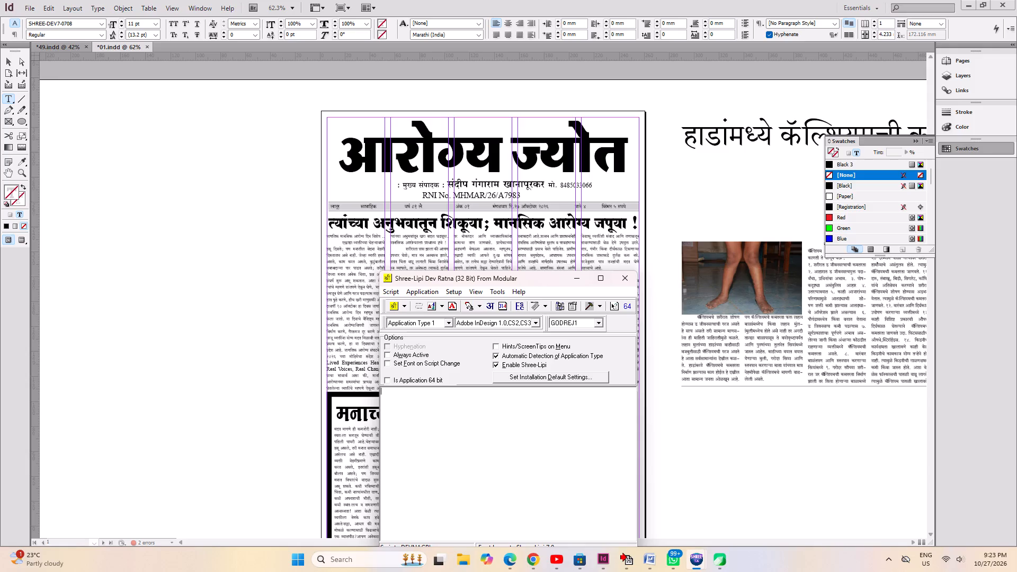
Open the exported 01 PDF from the Desktop, check its pages from the first to the last, and return to the Desktop.
key("super+d")
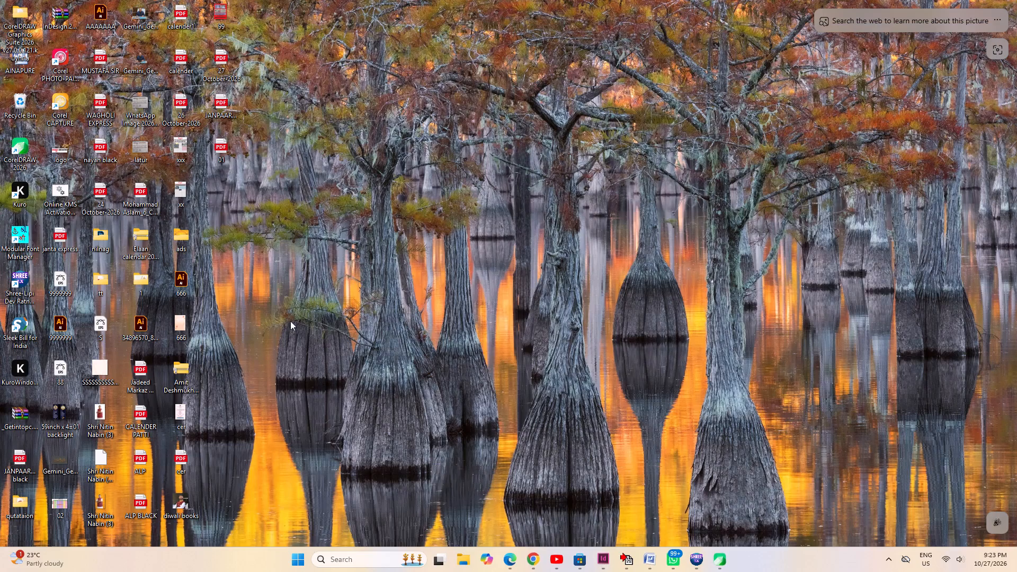
double_click(228, 155)
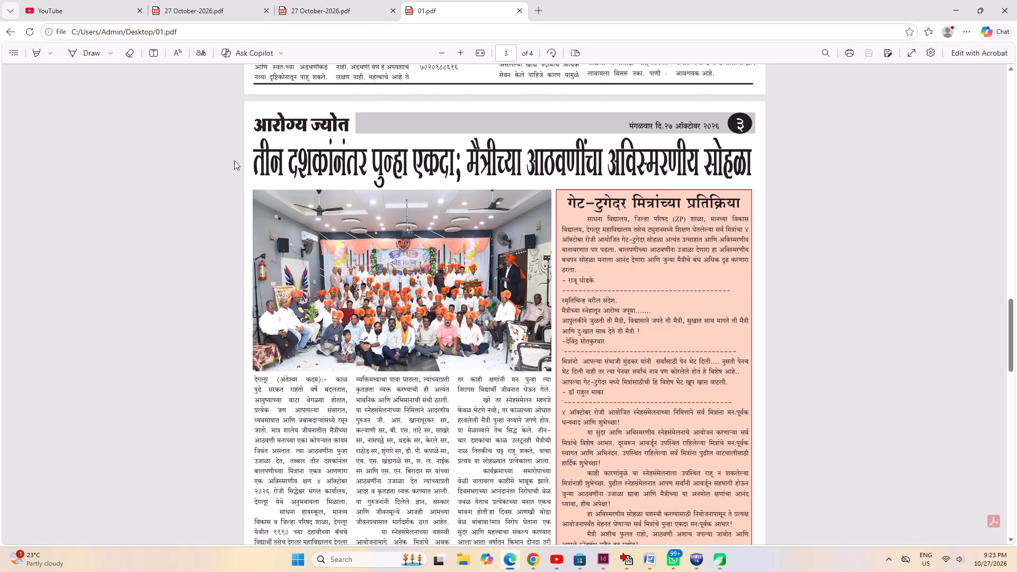
scroll(430, 377, "up", 20)
scroll(430, 377, "up", 15)
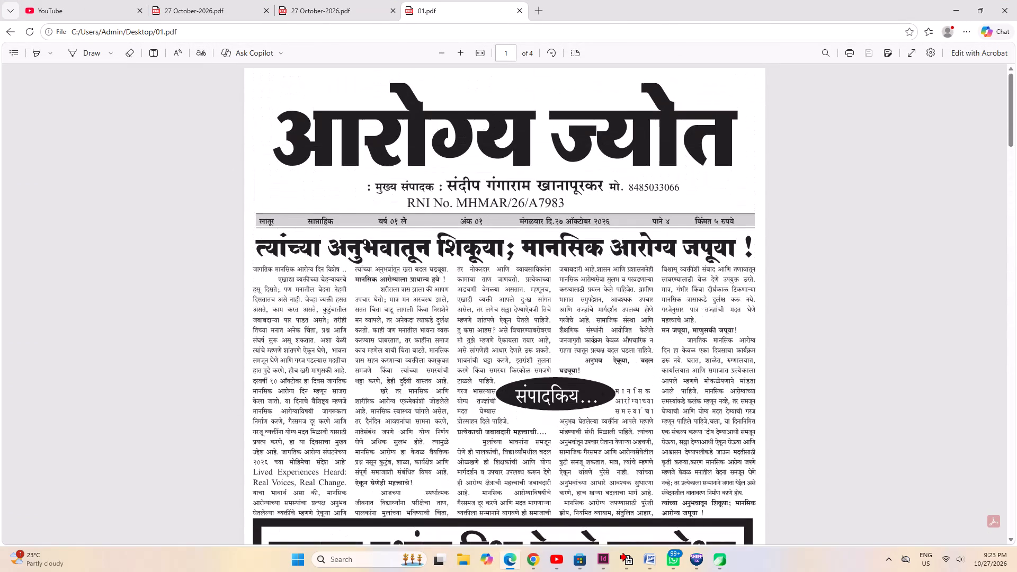
scroll(430, 377, "down", 20)
scroll(430, 377, "down", 20)
scroll(430, 377, "down", 10)
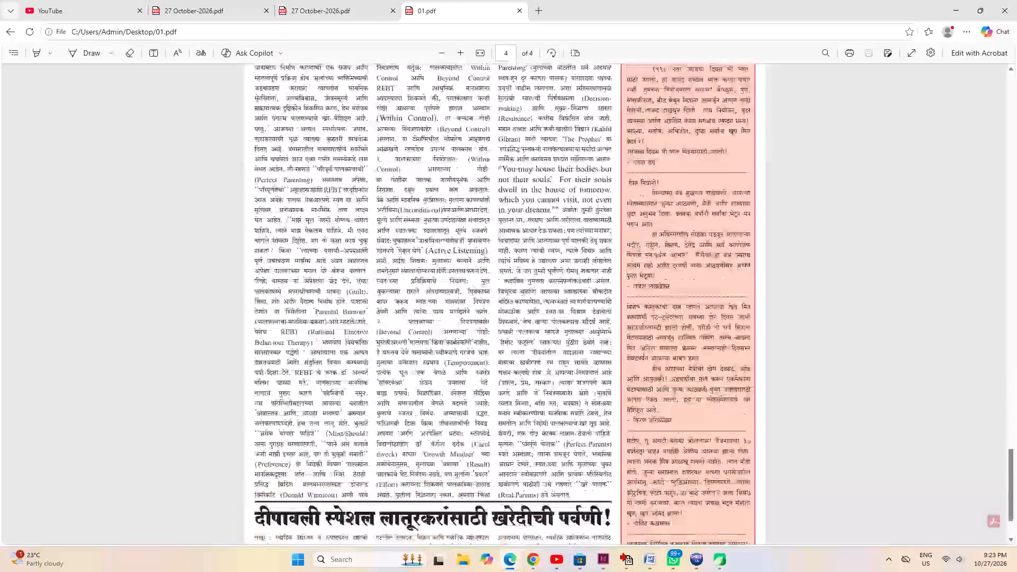
scroll(430, 370, "down", 14)
key("super+d")
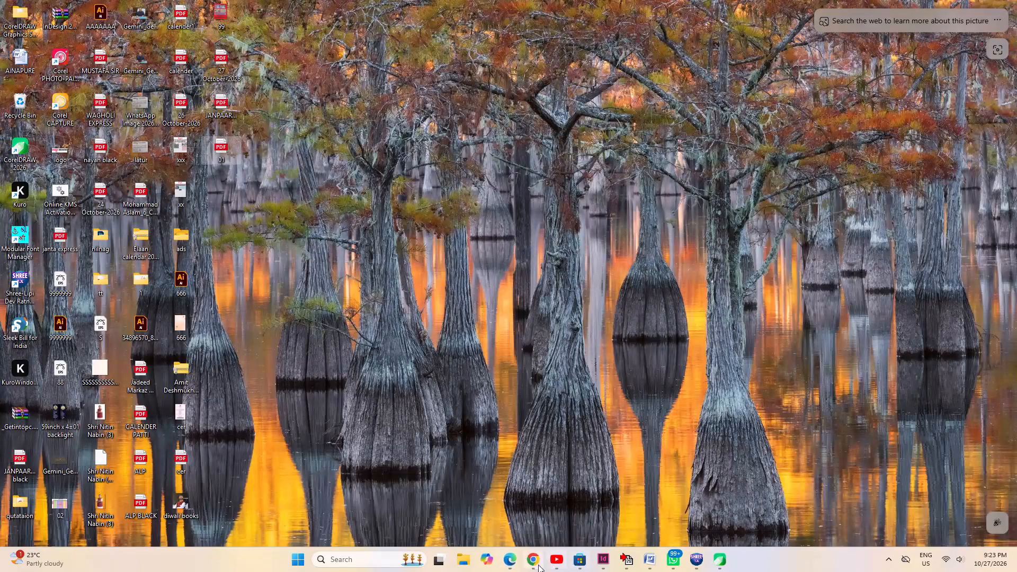
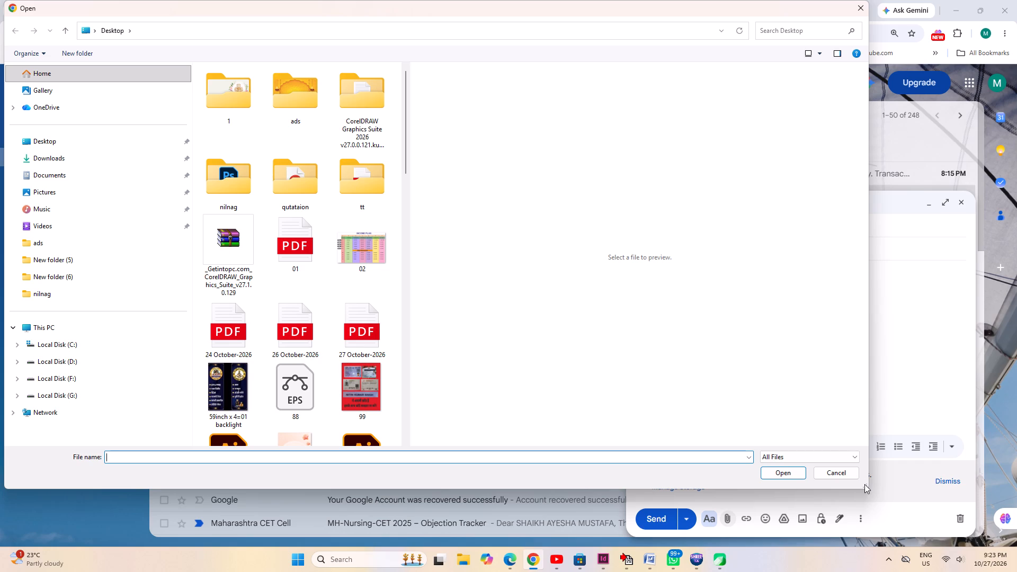
In Chrome, select the 01 PDF on the Desktop as the attachment for the new Gmail message and check its preview through page 4.
key("Down")
left_click(304, 236)
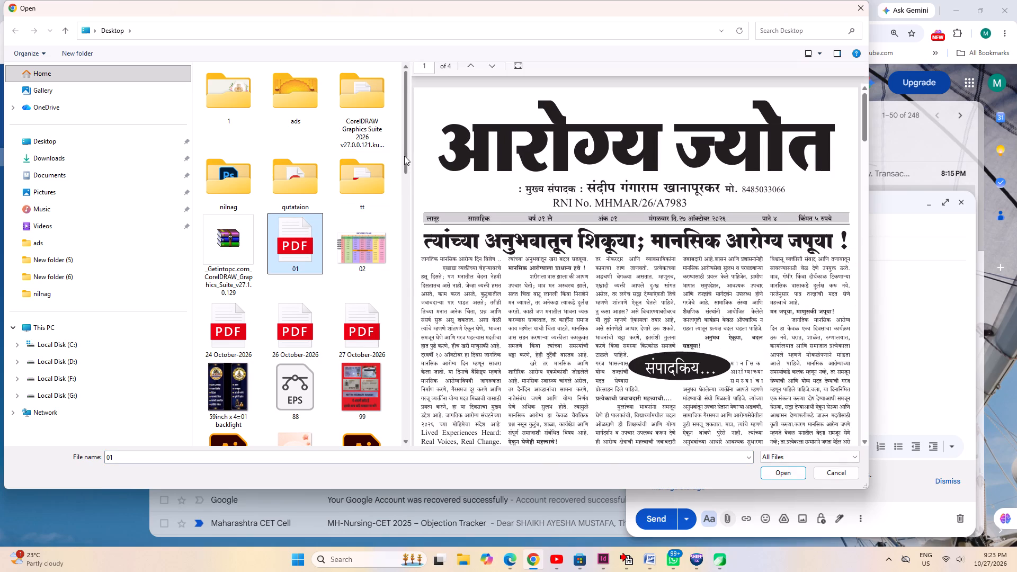
left_click_drag(404, 156, 405, 171)
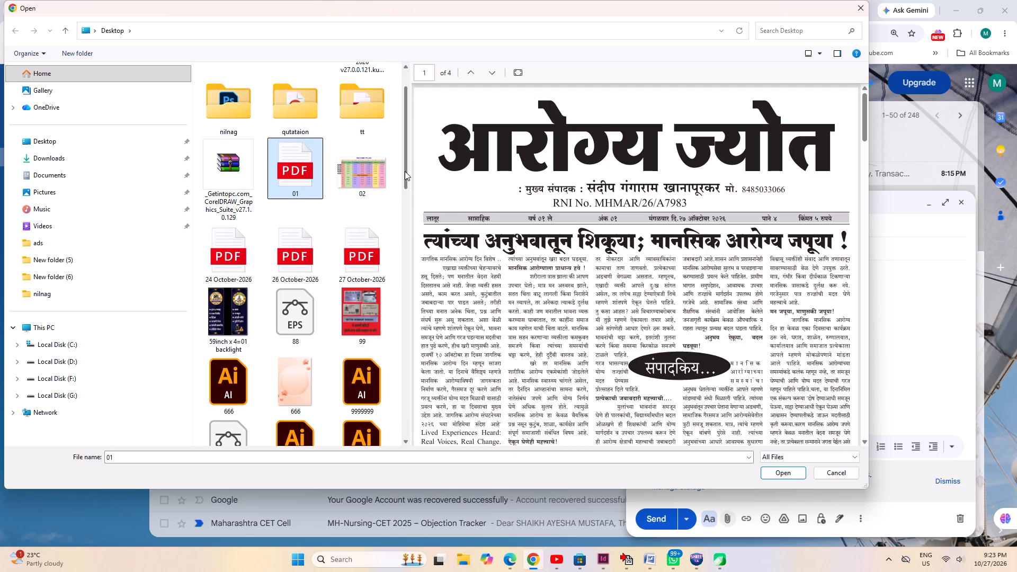
left_click(405, 171)
left_click_drag(402, 178, 377, 267)
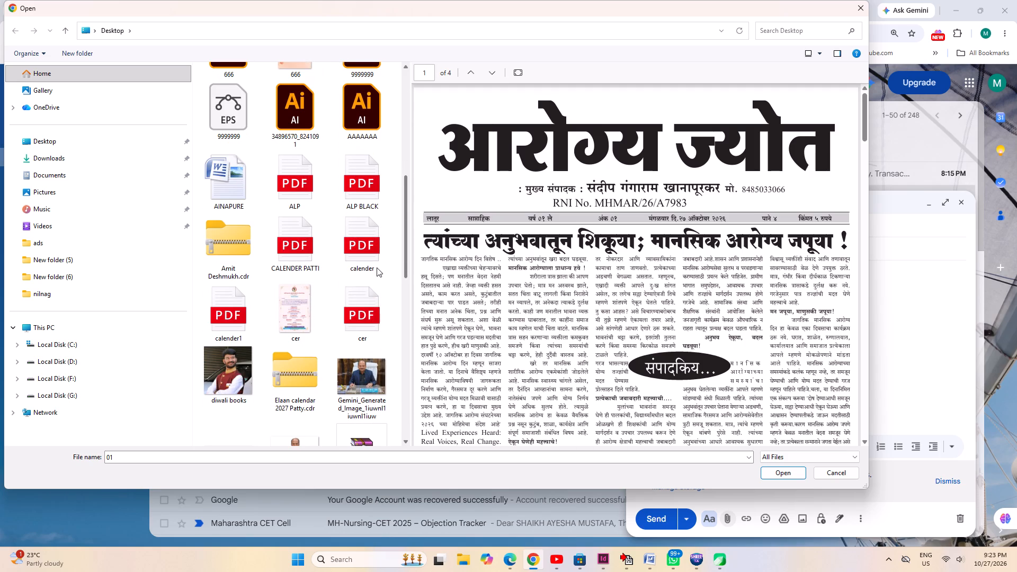
left_click_drag(377, 267, 370, 302)
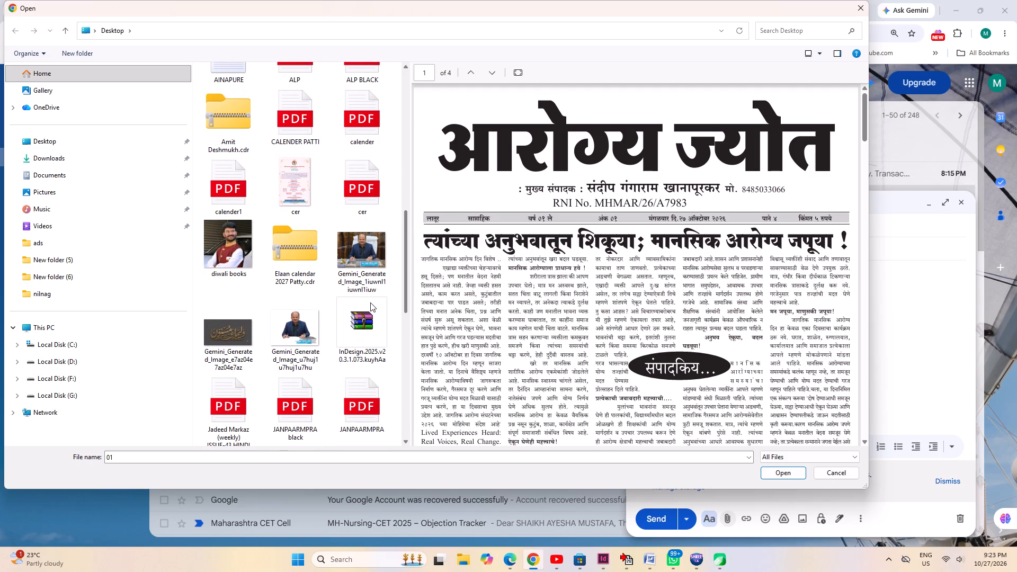
left_click_drag(370, 302, 368, 339)
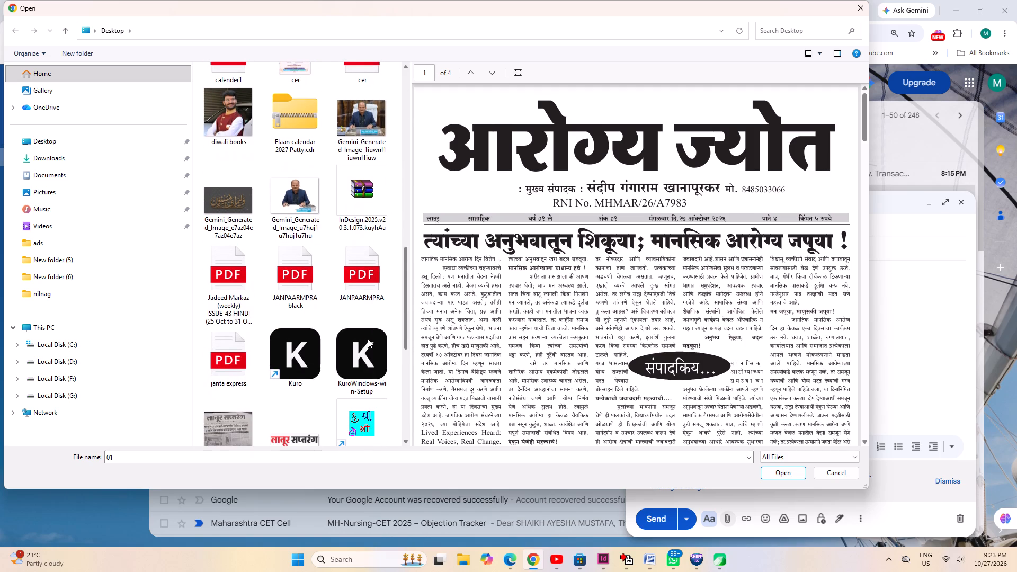
left_click_drag(368, 339, 374, 320)
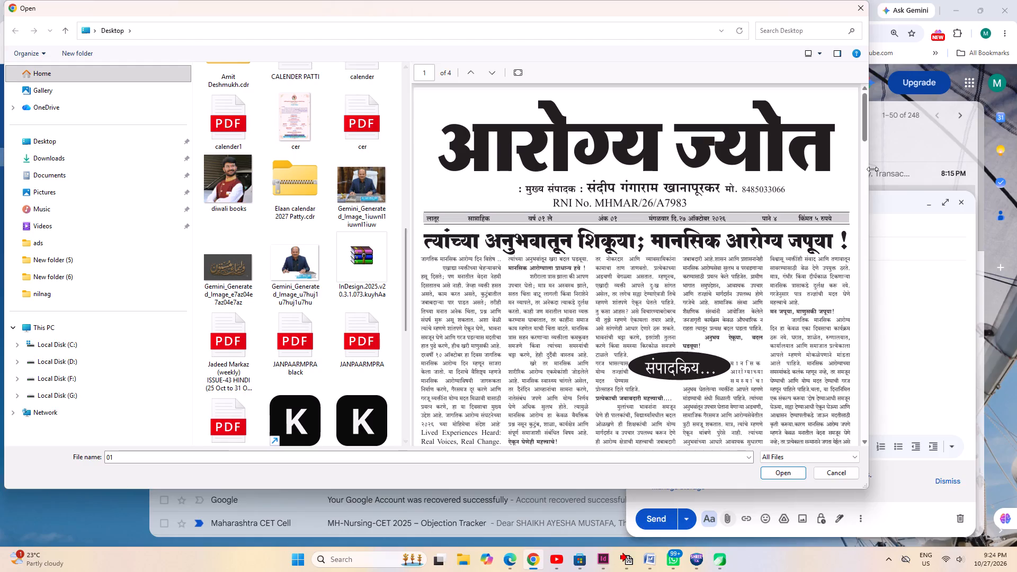
left_click_drag(865, 111, 839, 229)
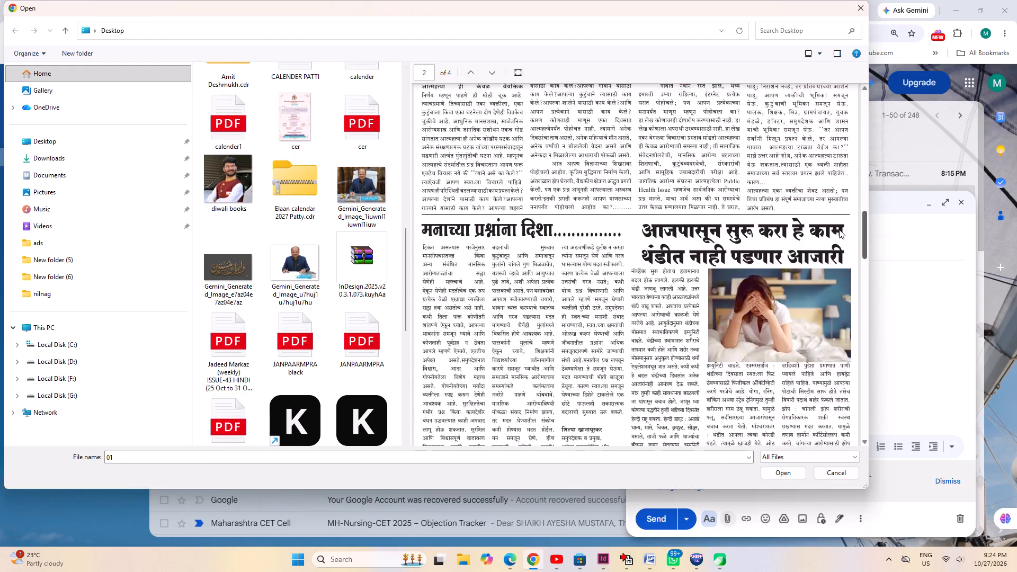
left_click_drag(839, 229, 800, 440)
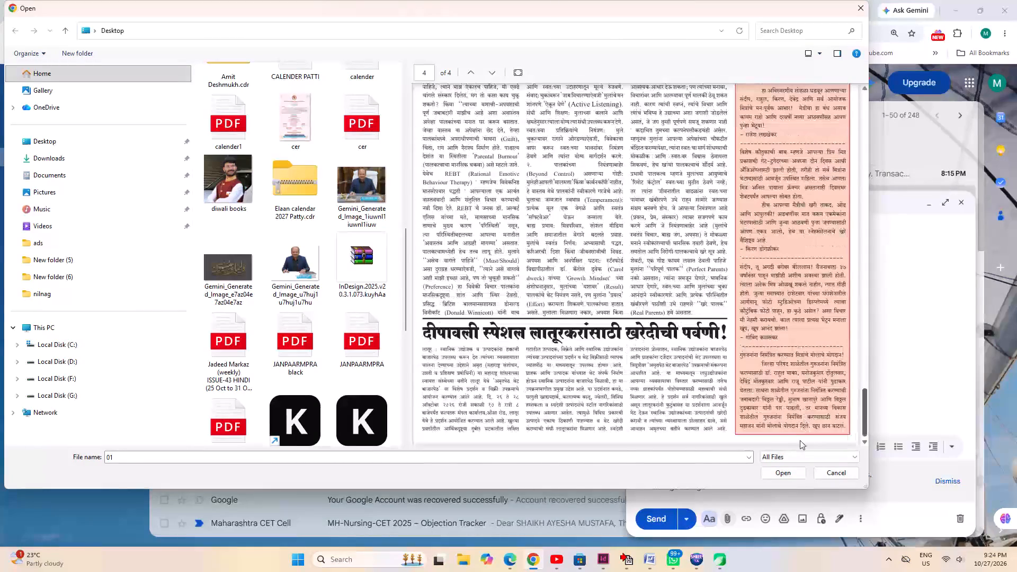
left_click_drag(800, 440, 800, 56)
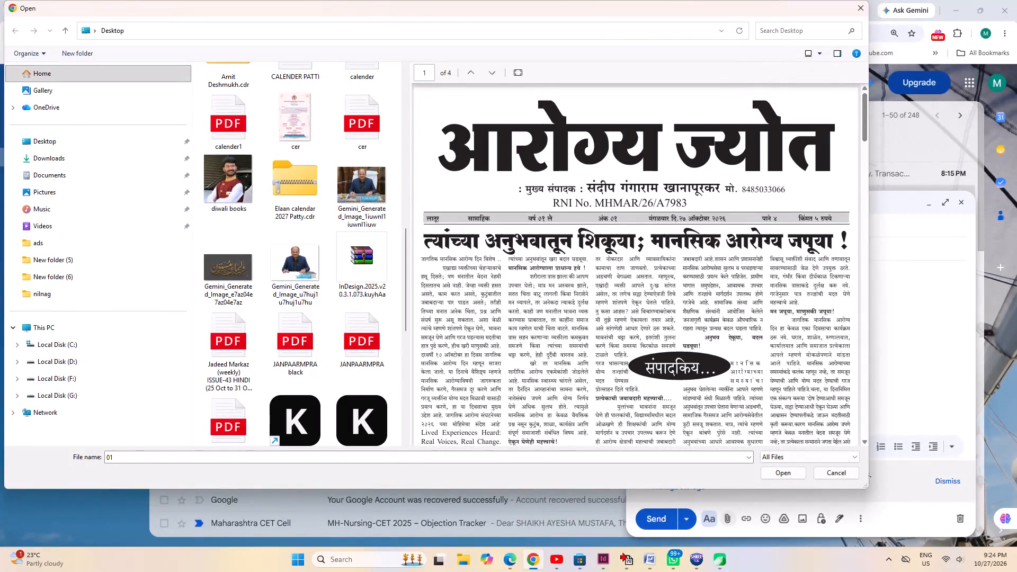